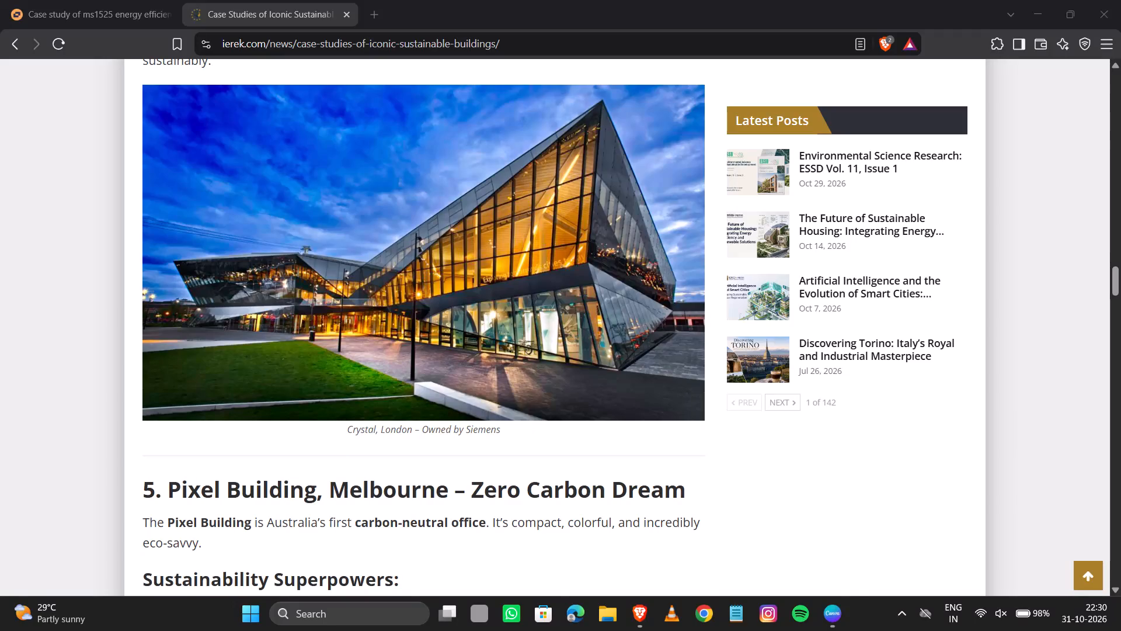
Skim the article on iconic sustainable buildings, looking over its numbered case studies.
scroll(720, 368, "down", 2)
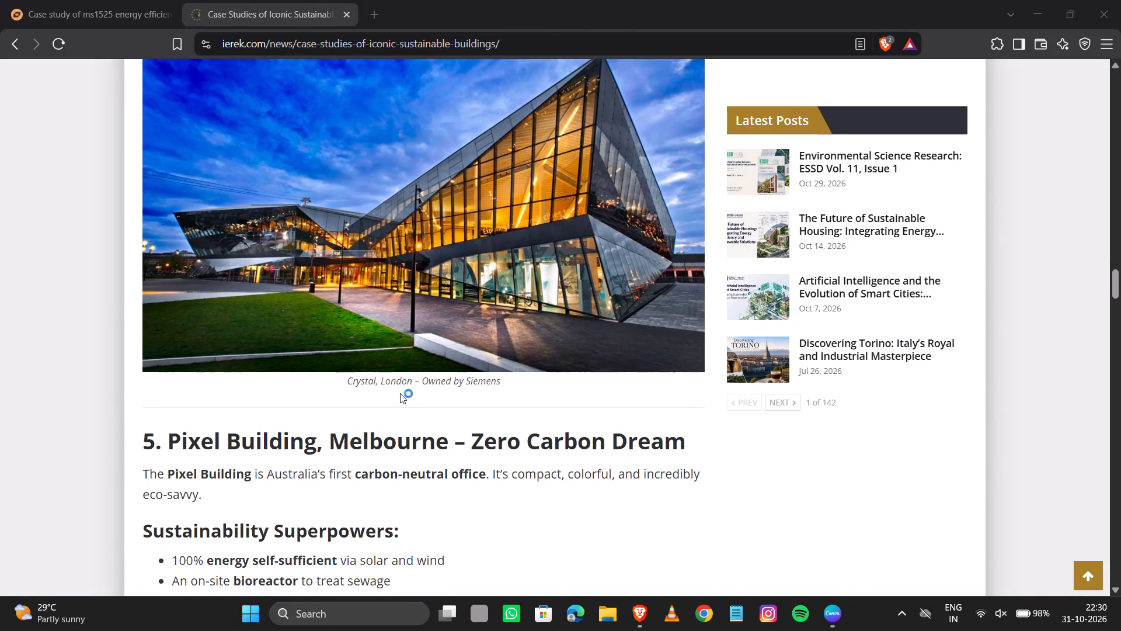
scroll(17, 359, "up", 1)
middle_click(92, 328)
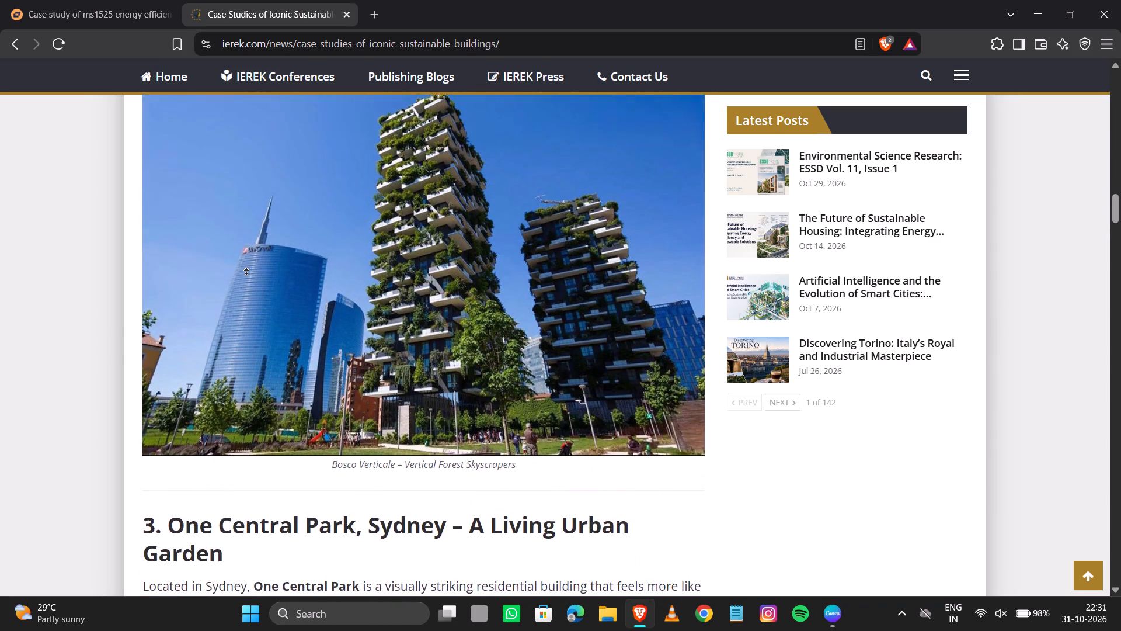
left_click(246, 273)
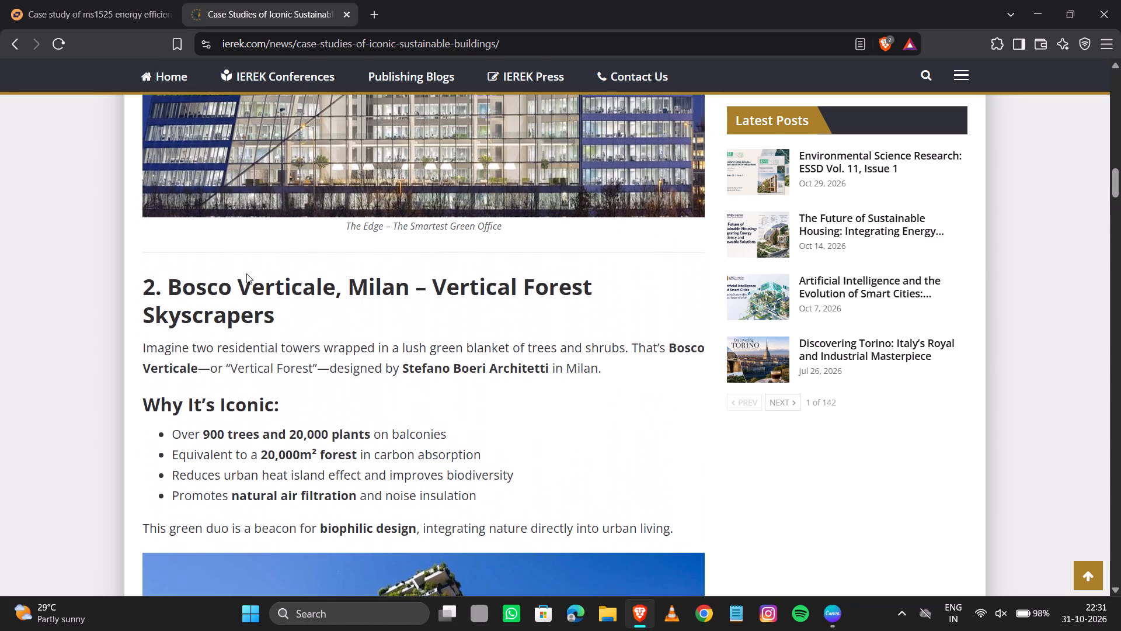
left_click_drag(1117, 185, 1117, 207)
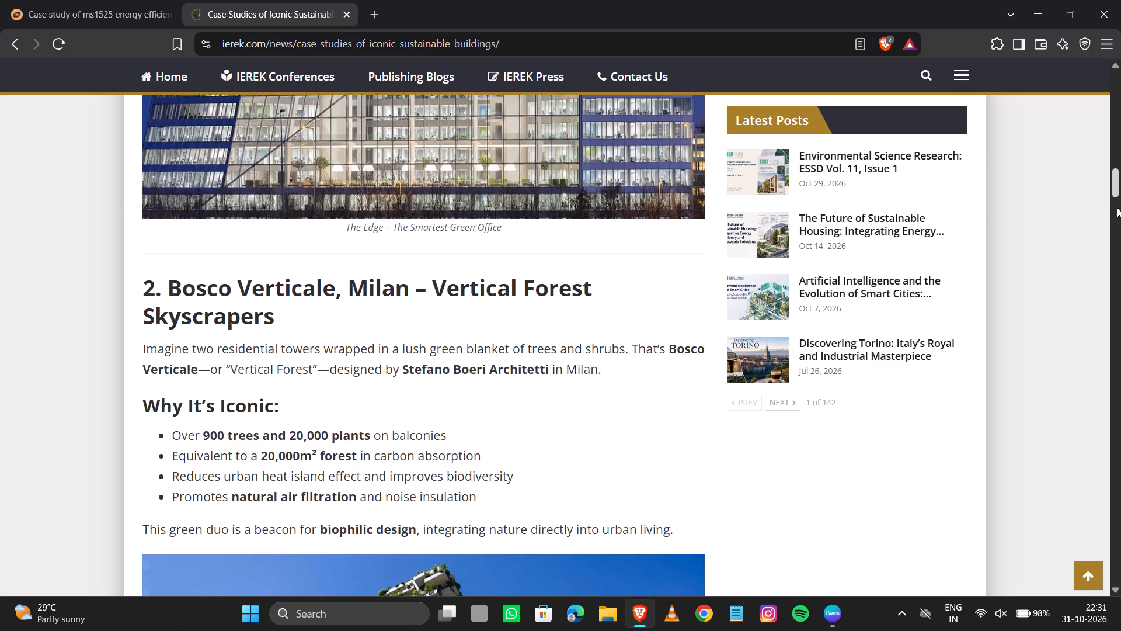
left_click_drag(1117, 207, 1091, 402)
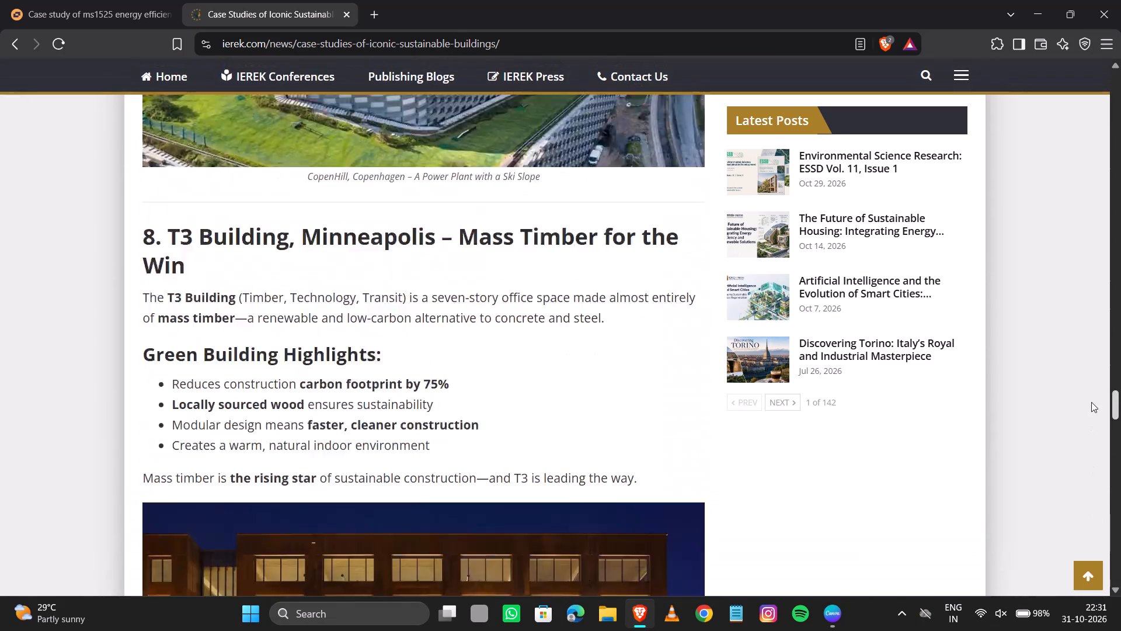
left_click_drag(1091, 402, 1089, 377)
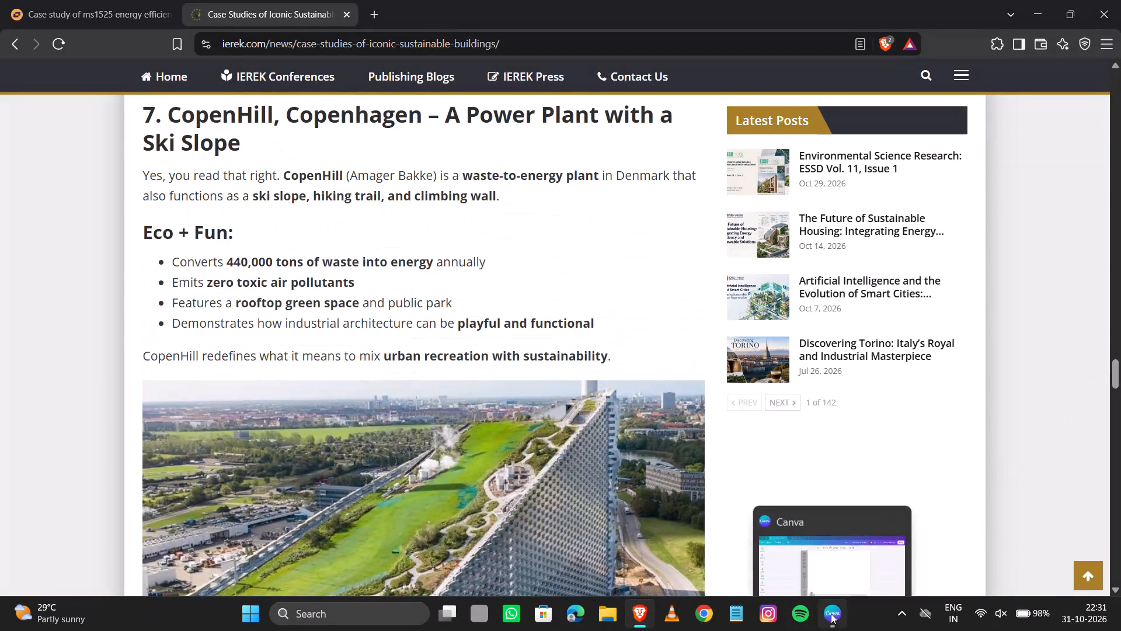
Switch to Canva and review the green building presentation's case study pages backwards to the Summary page.
left_click(831, 612)
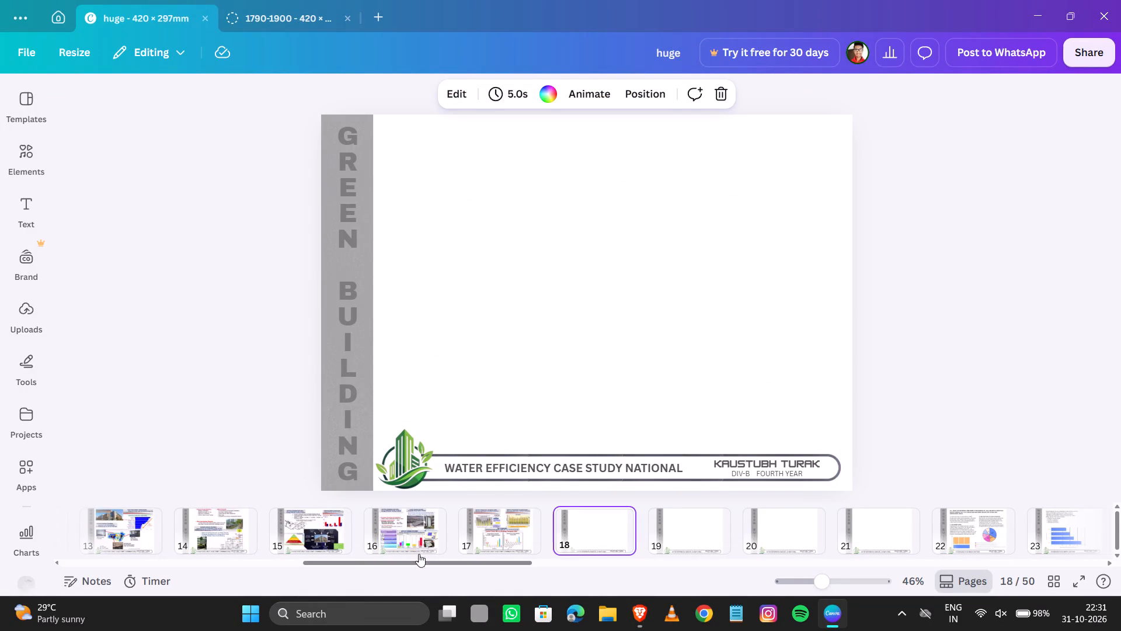
left_click(415, 528)
key("Left")
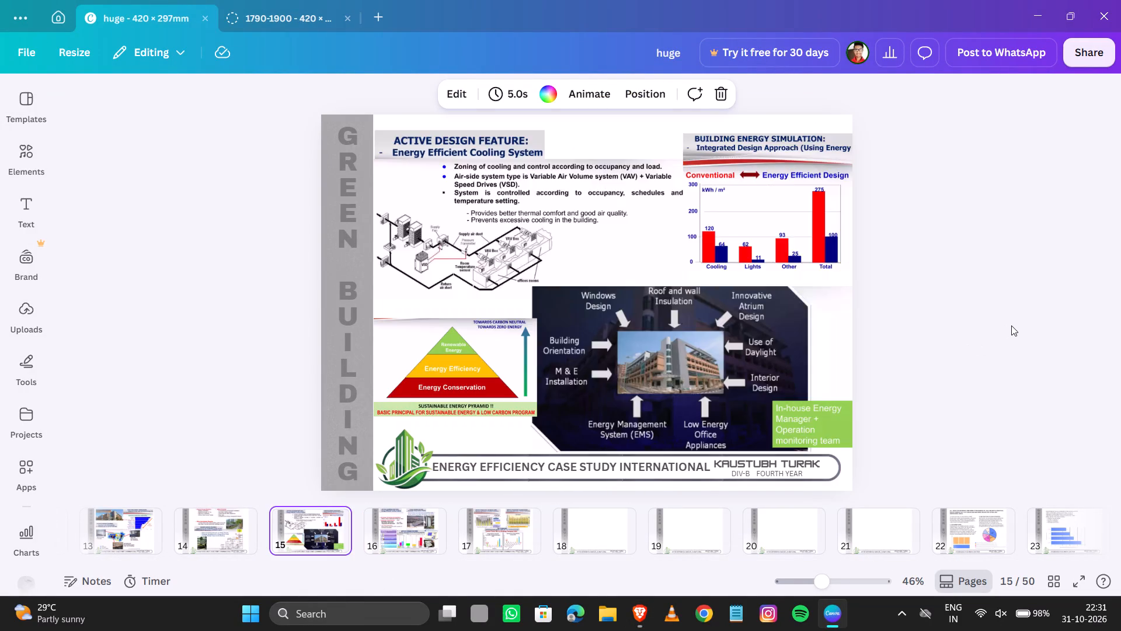
key("Left")
key("Right")
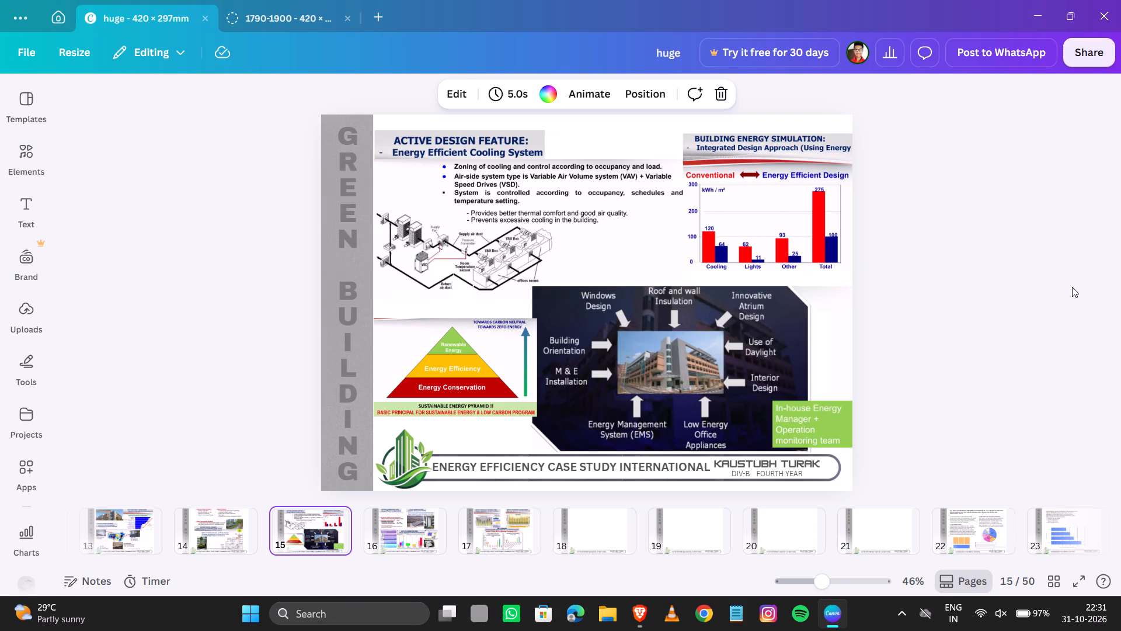
key("Left")
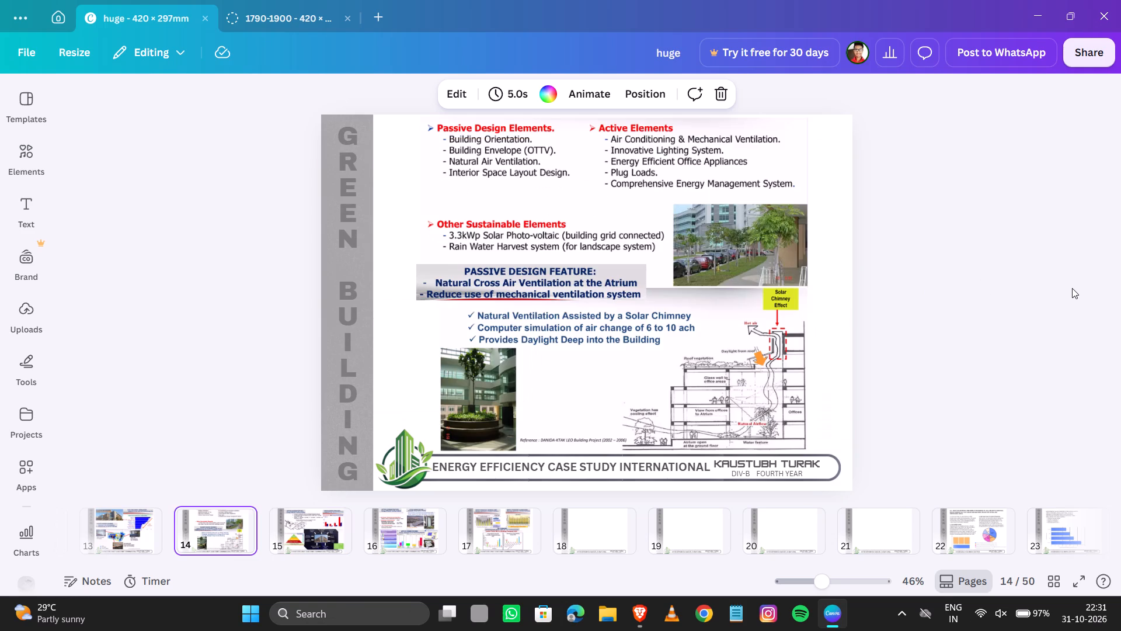
key("Left")
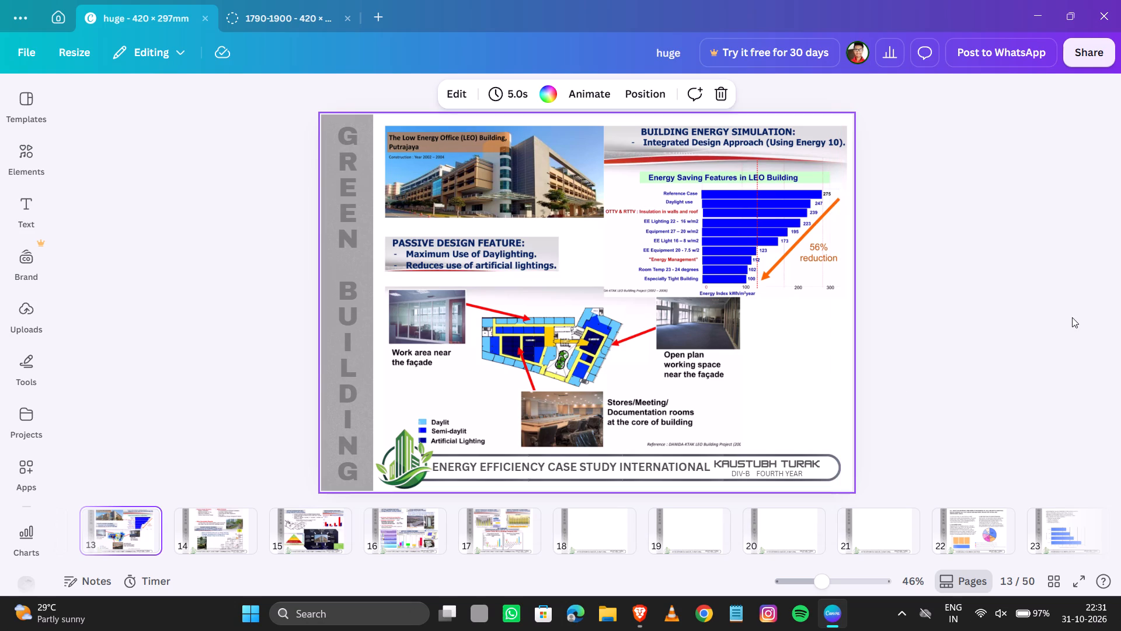
key("Left")
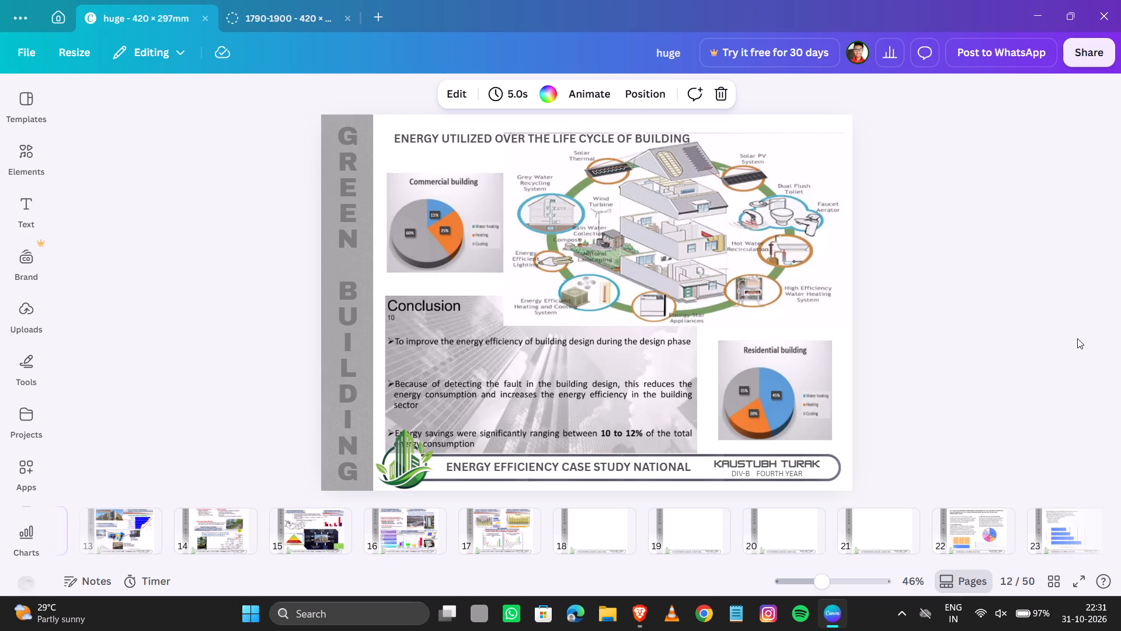
key("Left")
key("Left")
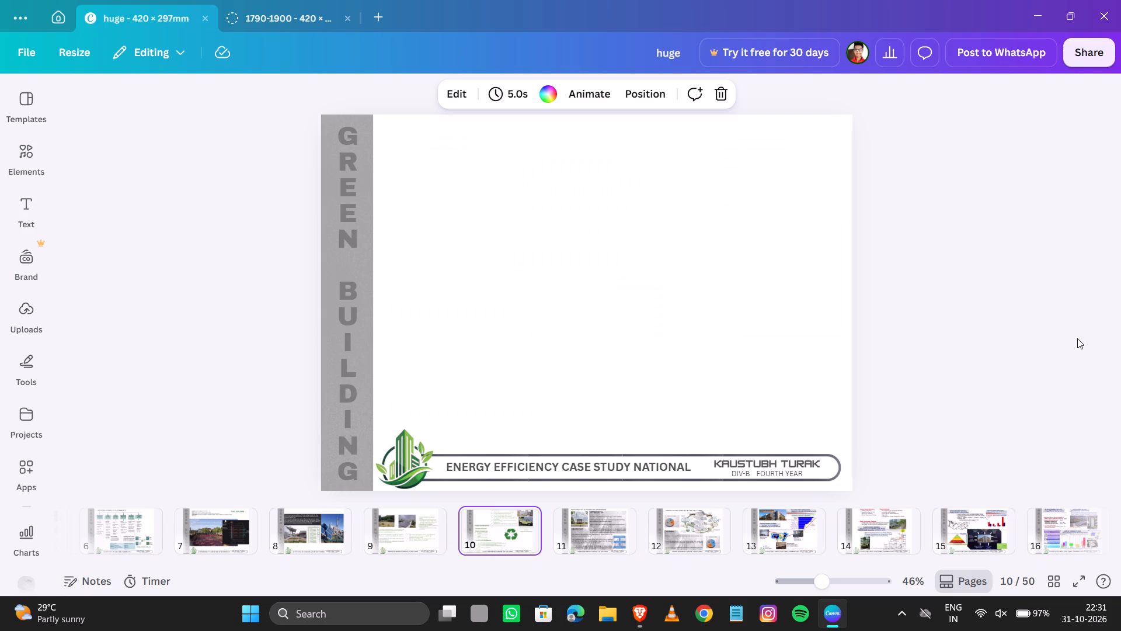
key("Left")
key("Left")
key("Right")
key("Left")
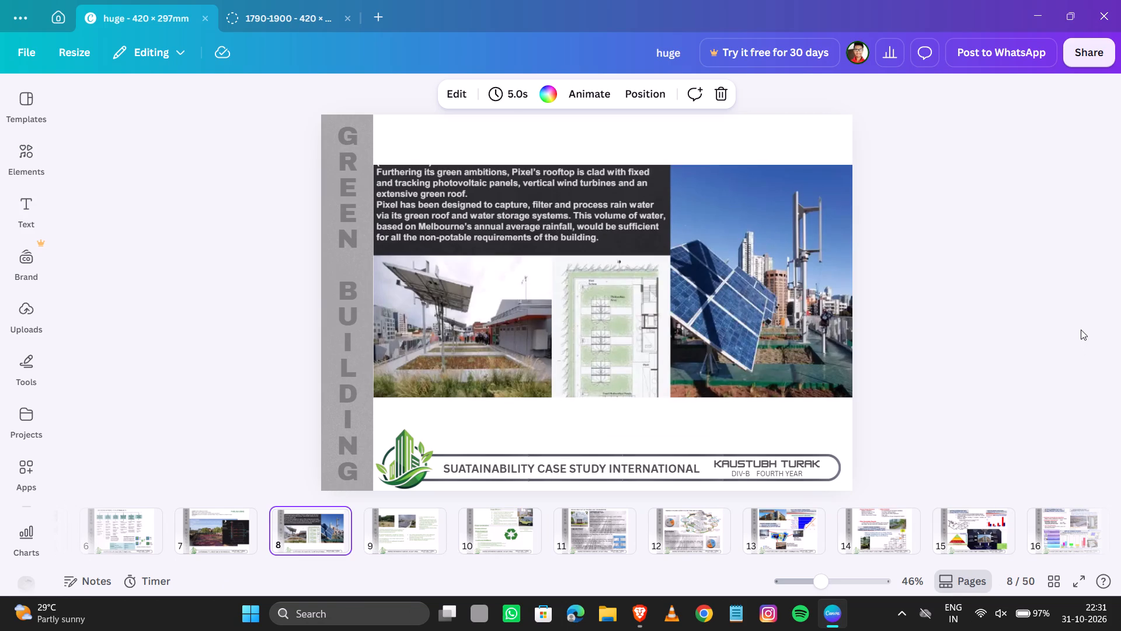
key("Left")
key("Left")
key("Left")
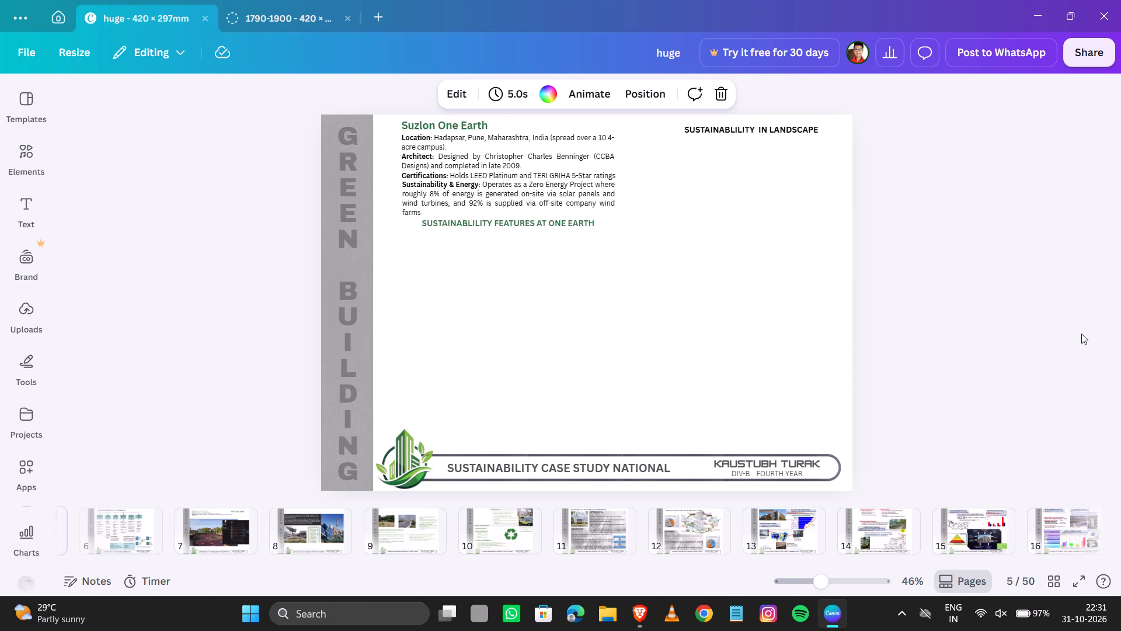
key("Left")
key("Left")
key("Left")
key("Right")
key("Left")
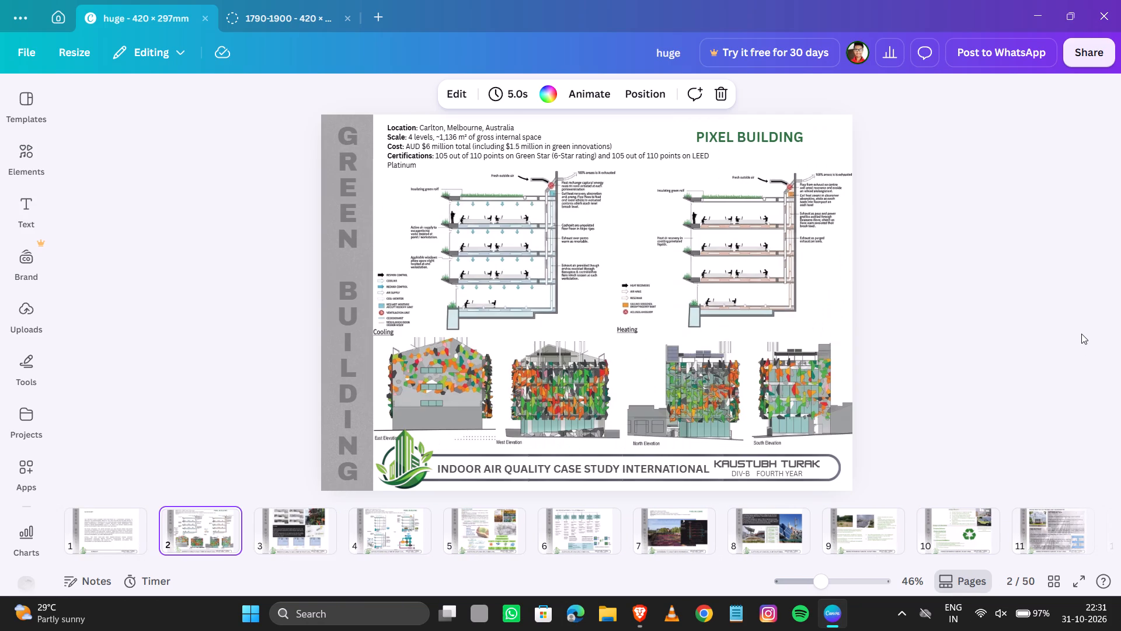
key("Right")
key("Left")
key("Left")
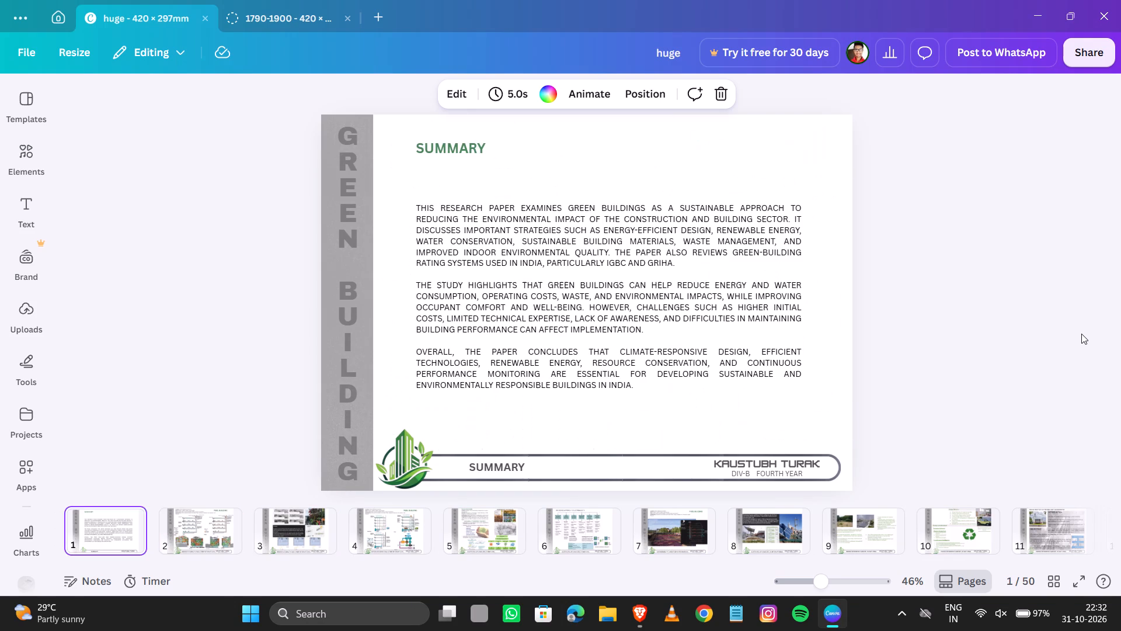
Review the case study pages forward from the Summary page to page 18, Water Efficiency Case Study National.
key("Right")
key("Right")
key("Right")
key("Right")
key("Right")
key("Right")
key("Right")
key("Right")
key("Right")
key("Right")
key("Right")
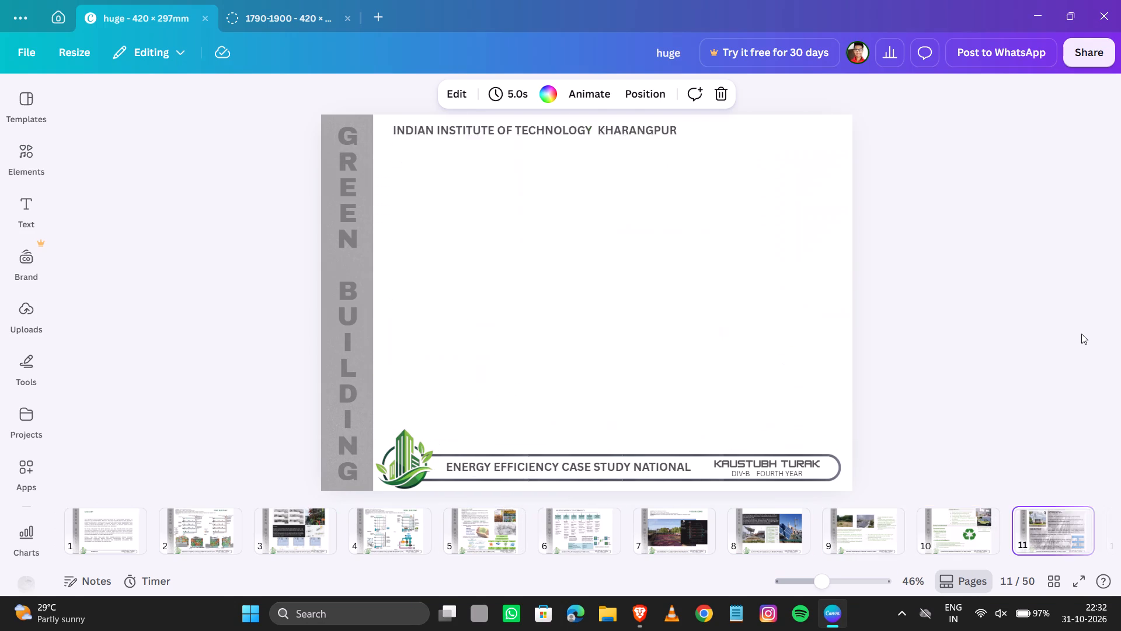
key("Right")
key("Right")
key("Right")
key("Right")
key("Right")
key("Right")
key("Right")
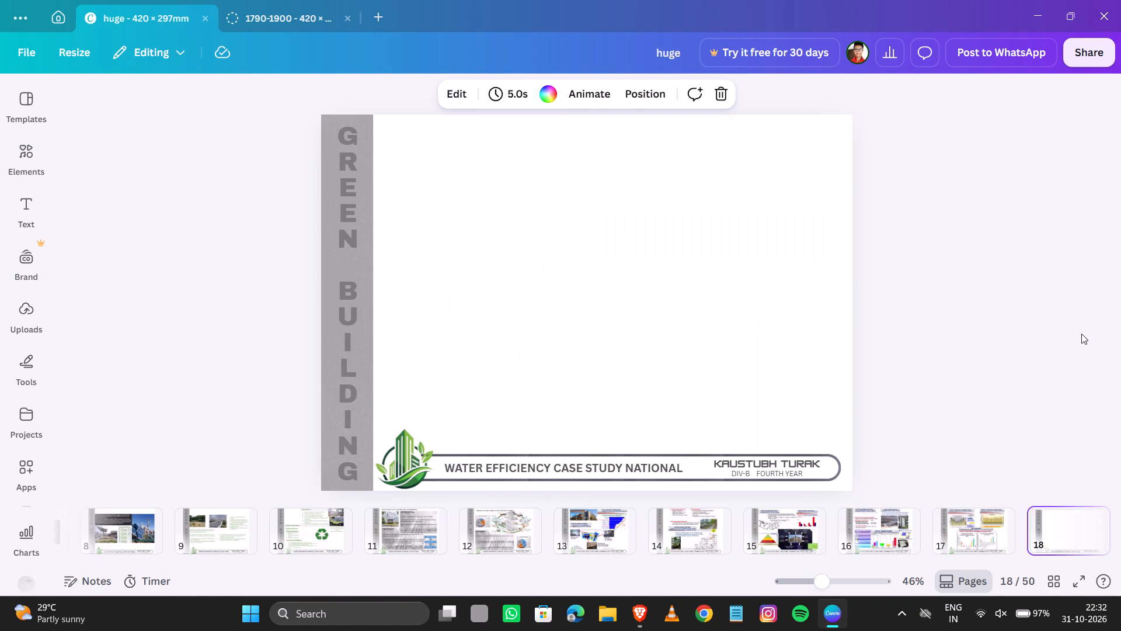
key("Left")
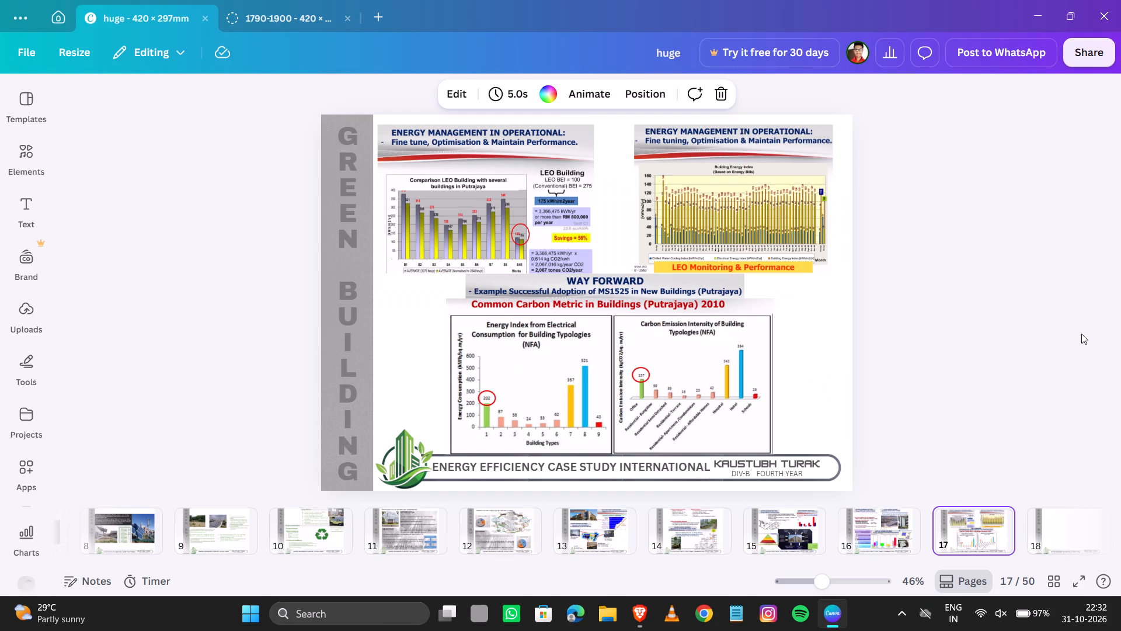
key("Right")
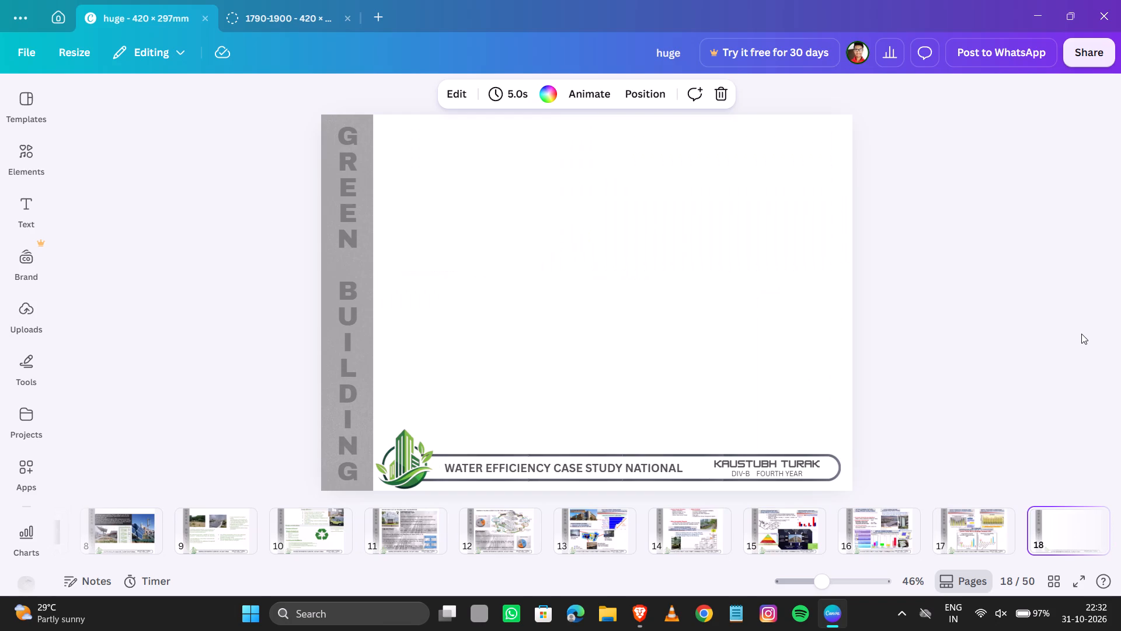
Review the rating system and Questions pages, comparing the ECBC, ASHRAE 90.1 baseline and Montreal Protocol pages.
key("Right")
key("Right")
key("Right")
key("Right")
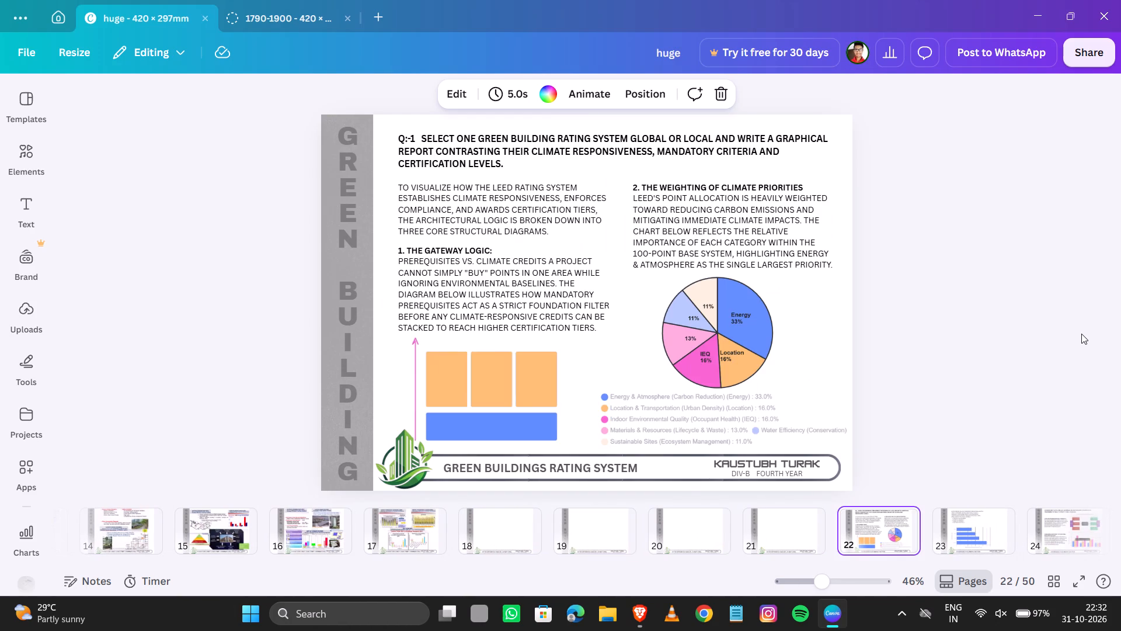
key("Right")
key("Right")
key("Right")
key("Right")
key("Right")
key("Right")
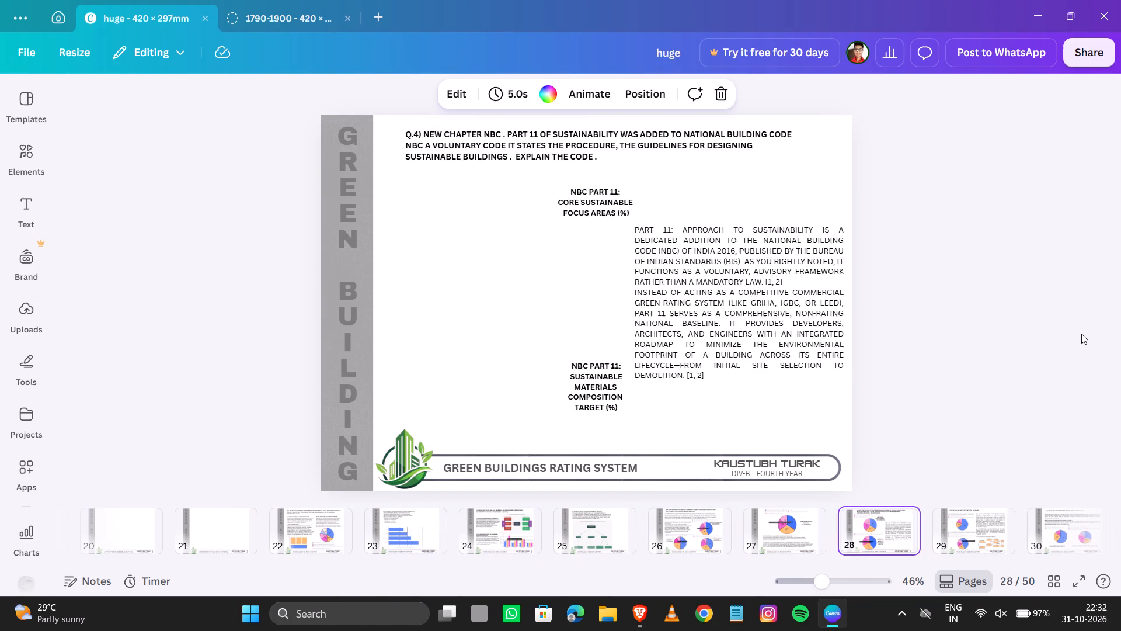
key("Right")
key("Right")
key("Right")
key("Right")
key("Right")
key("Right")
key("Right")
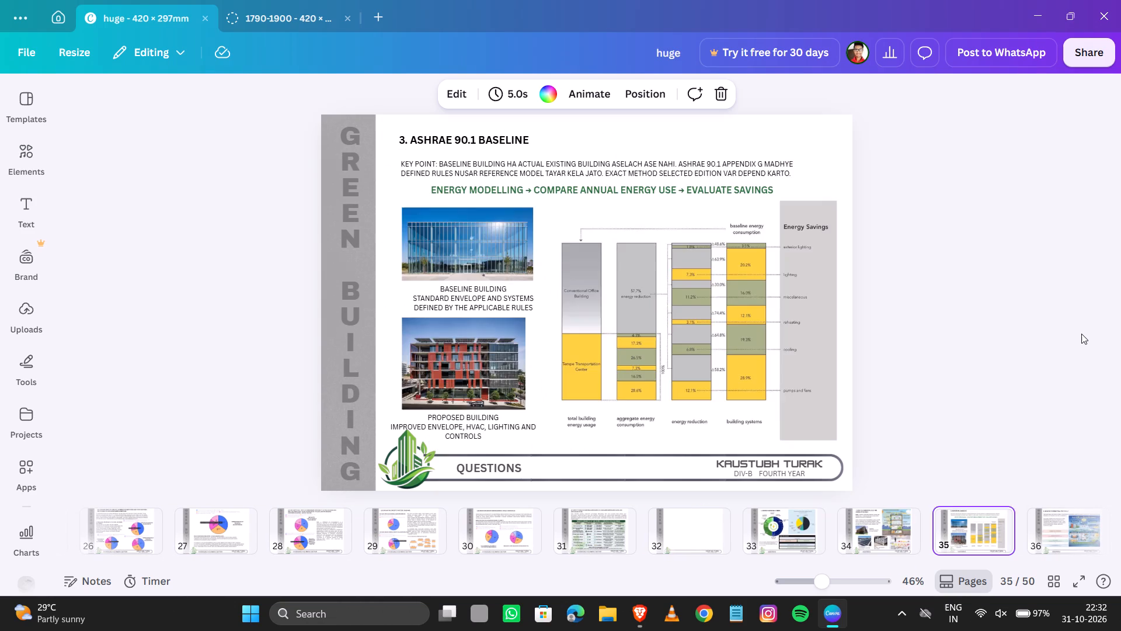
key("Left")
key("Left")
key("Right")
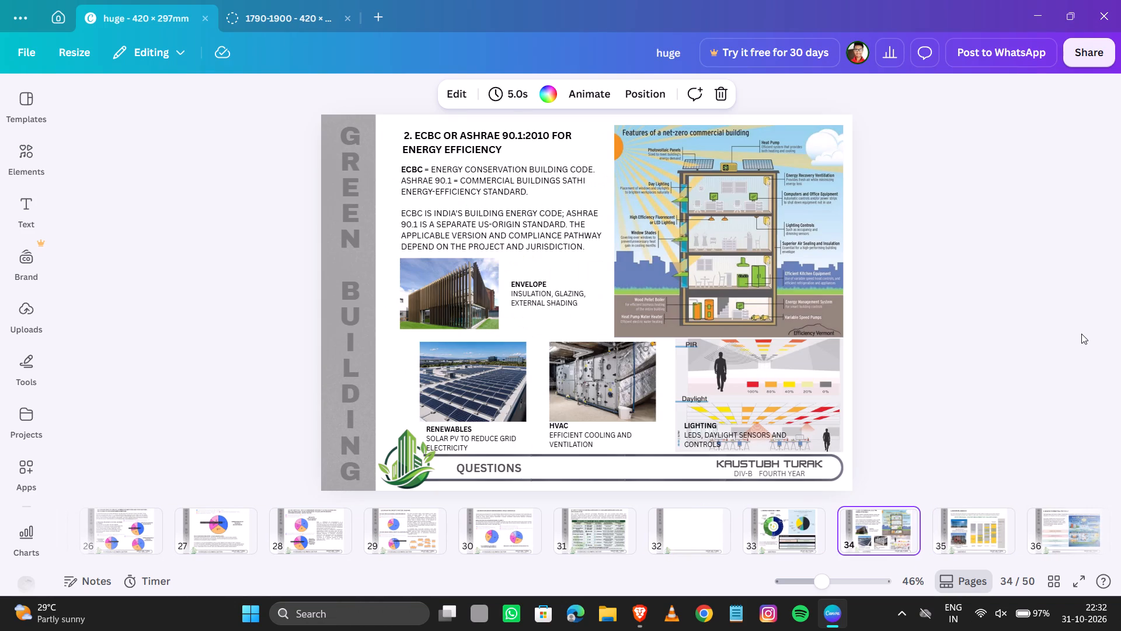
key("Right")
key("Right")
key("Left")
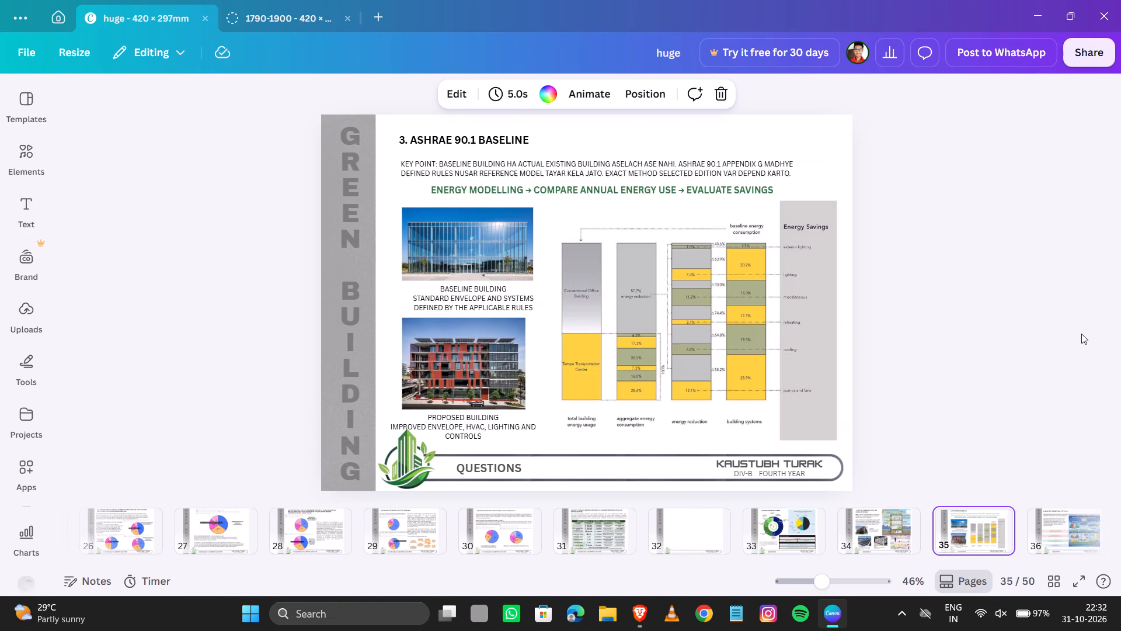
key("Left")
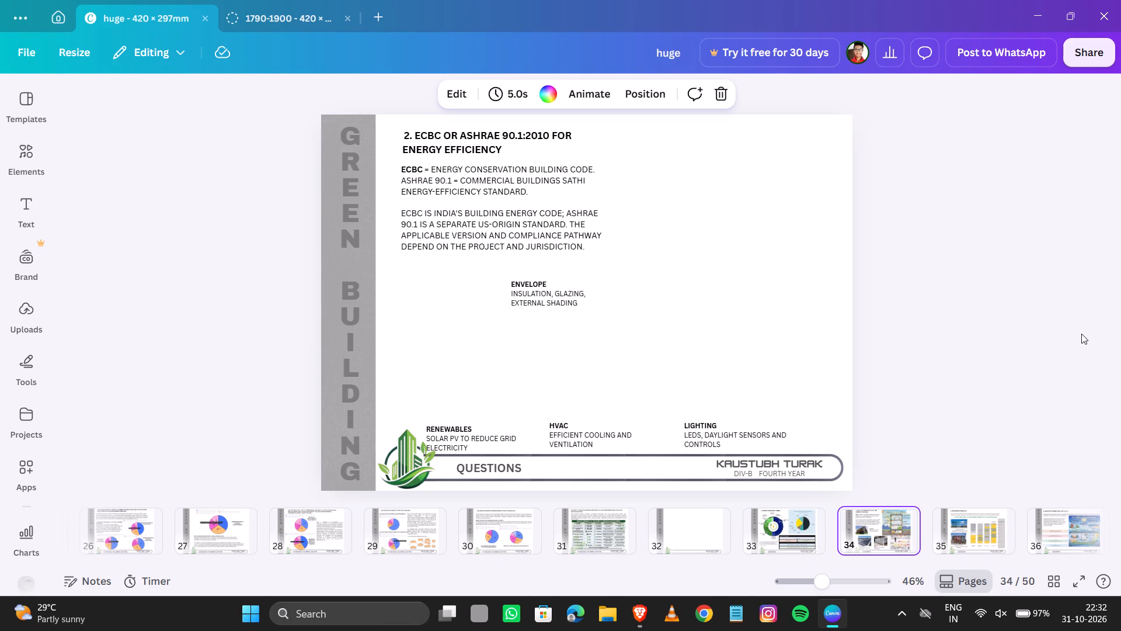
key("Right")
key("Right")
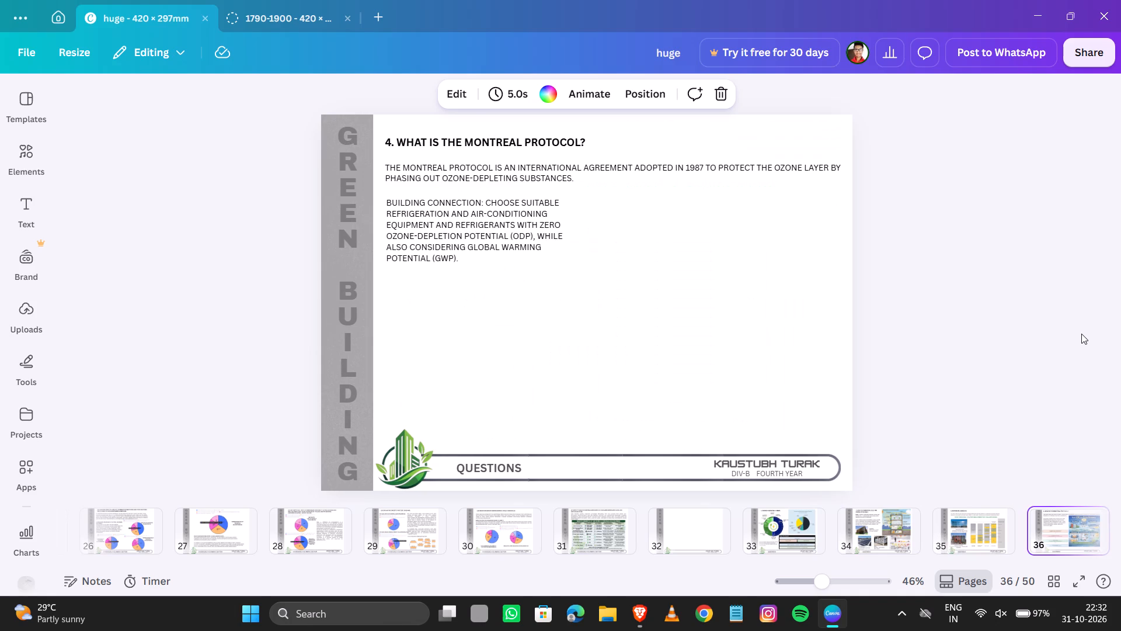
key("Left")
key("Left")
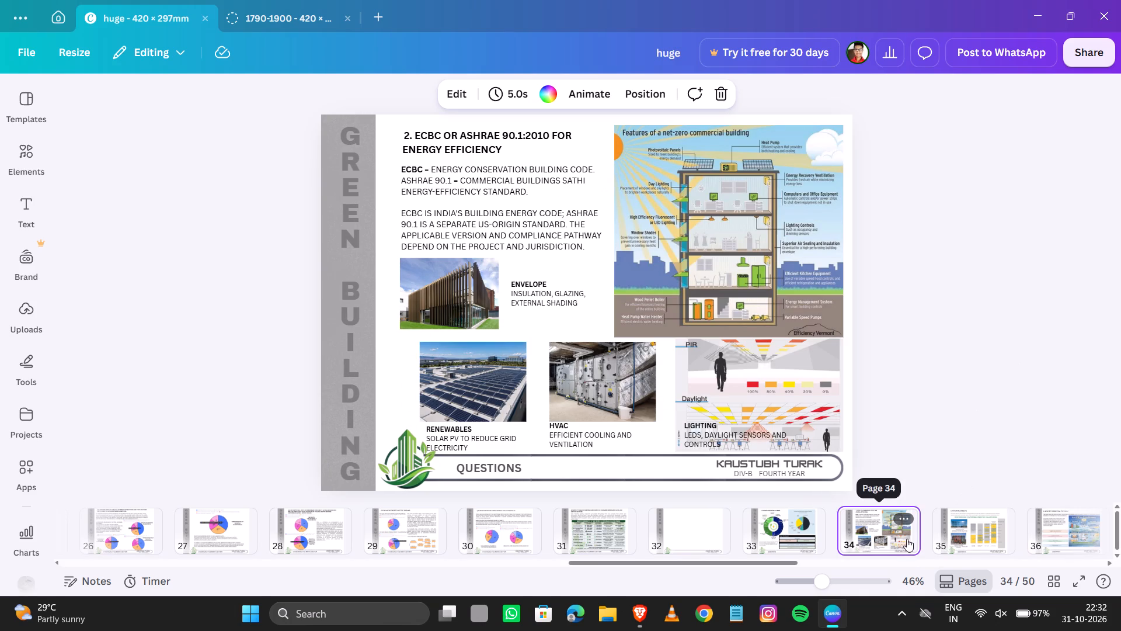
Duplicate page 34, the ECBC or ASHRAE 90.1:2010 page.
left_click(903, 519)
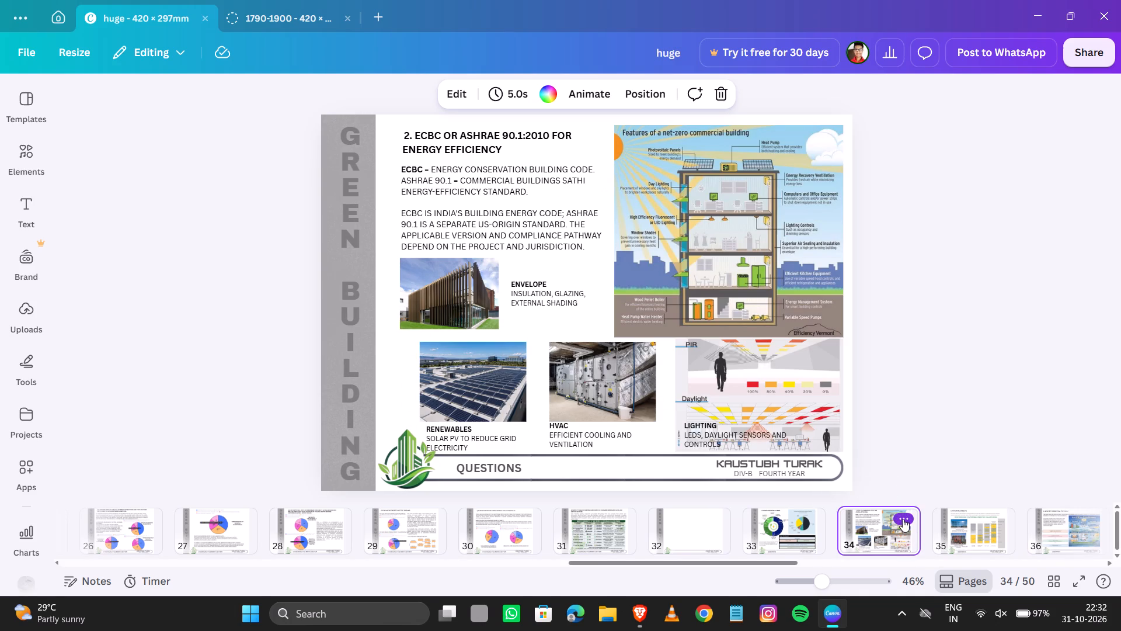
left_click(954, 190)
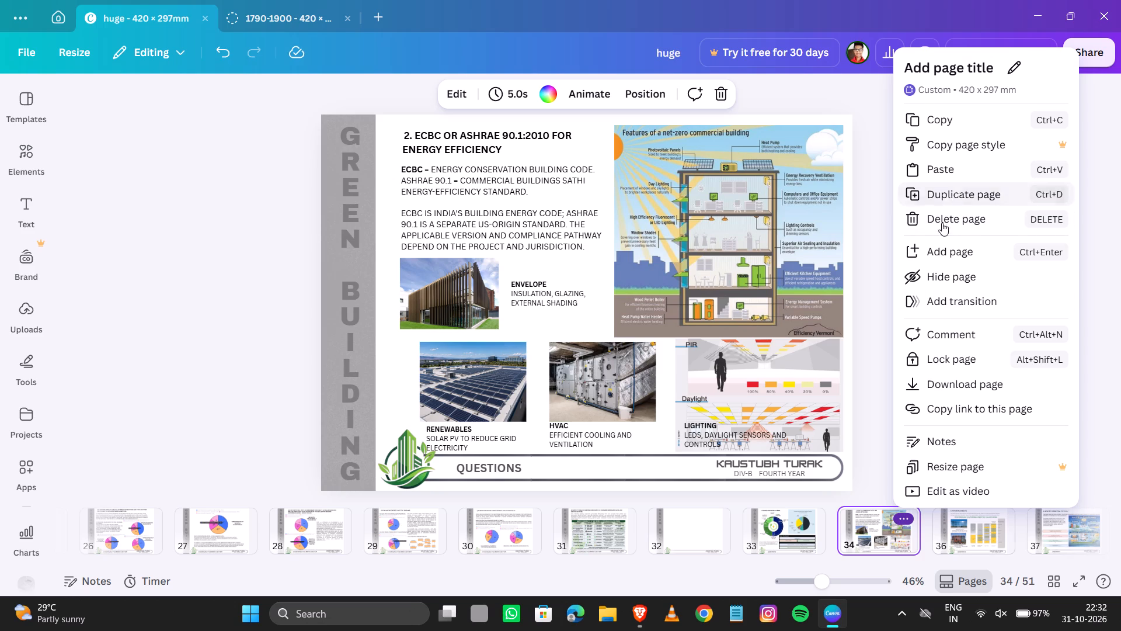
Delete the heading and both ECBC text paragraphs from the duplicated page 35.
left_click(462, 228)
key("Delete")
left_click(479, 149)
key("Delete")
left_click(485, 175)
key("Delete")
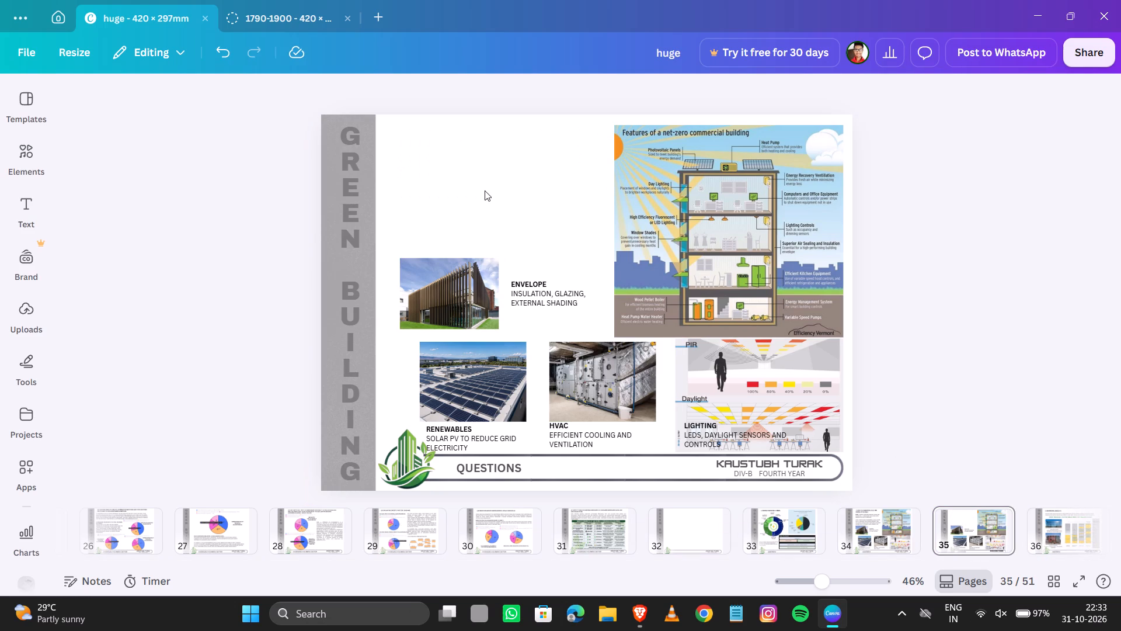
Delete the envelope, renewables, HVAC and lighting images and their captions from page 35, keeping the net-zero building diagram.
left_click(467, 270)
key("Delete")
left_click(518, 285)
key("Delete")
left_click(491, 354)
key("Delete")
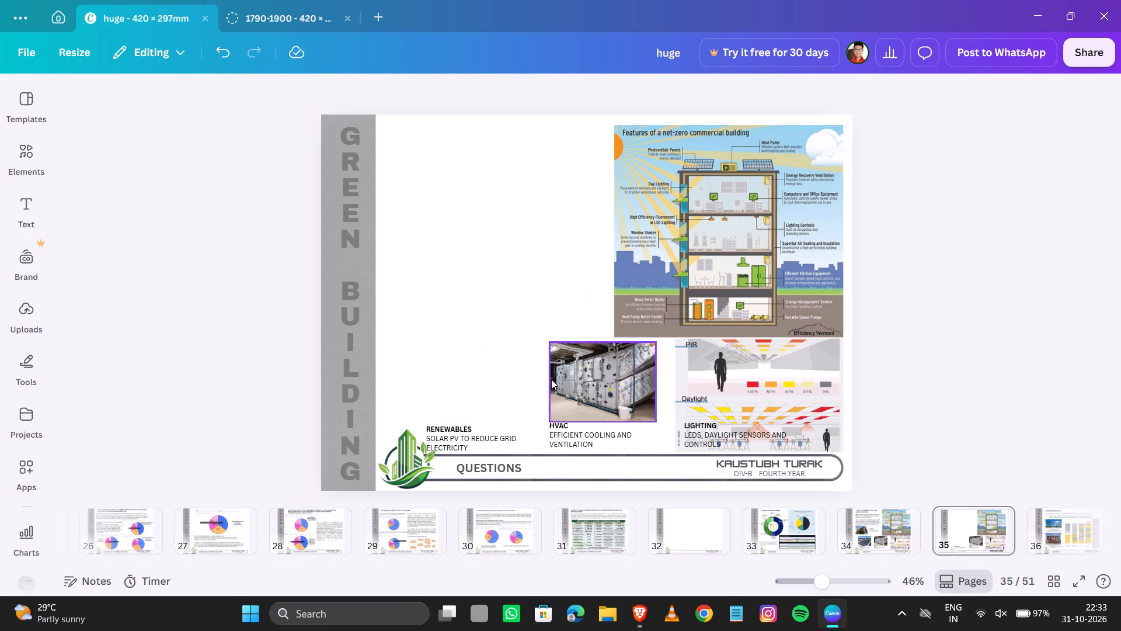
left_click(551, 379)
key("Delete")
left_click(713, 373)
key("Delete")
left_click(606, 432)
key("Delete")
left_click(453, 444)
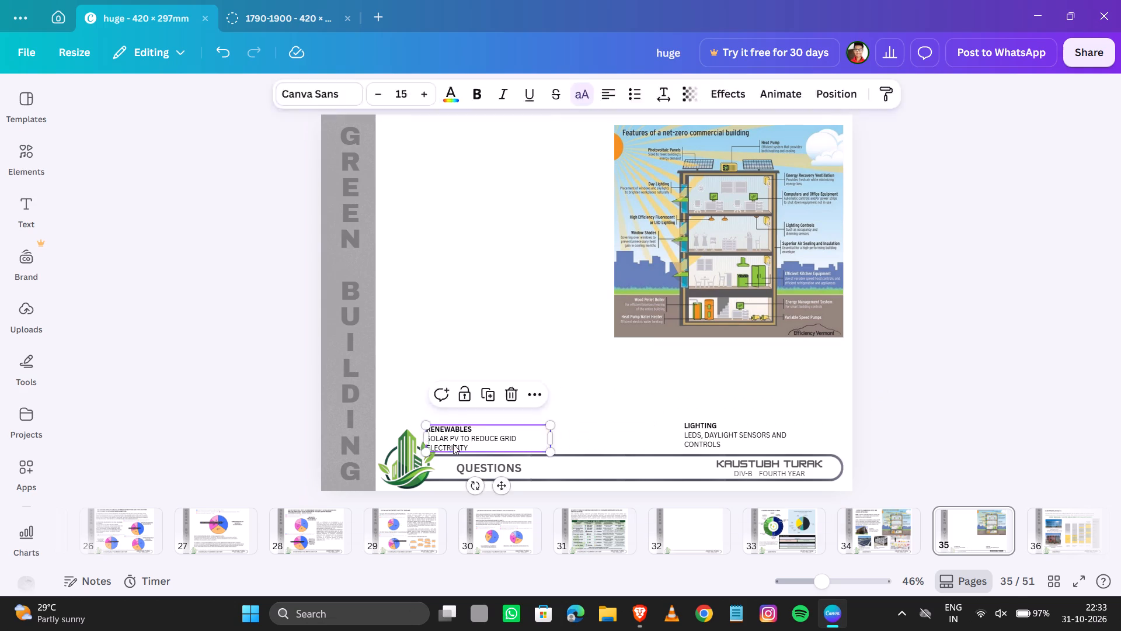
key("Delete")
left_click(716, 435)
key("Delete")
Enlarge the net-zero building diagram on page 35 until it reaches down to just above the footer.
left_click(687, 259)
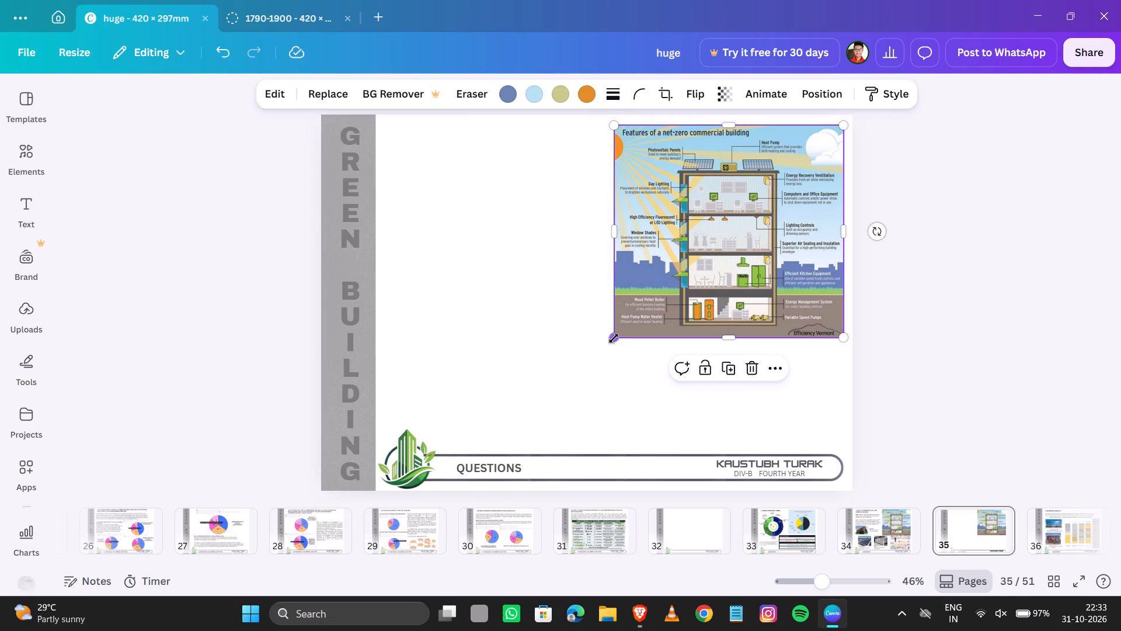
left_click_drag(614, 338, 493, 451)
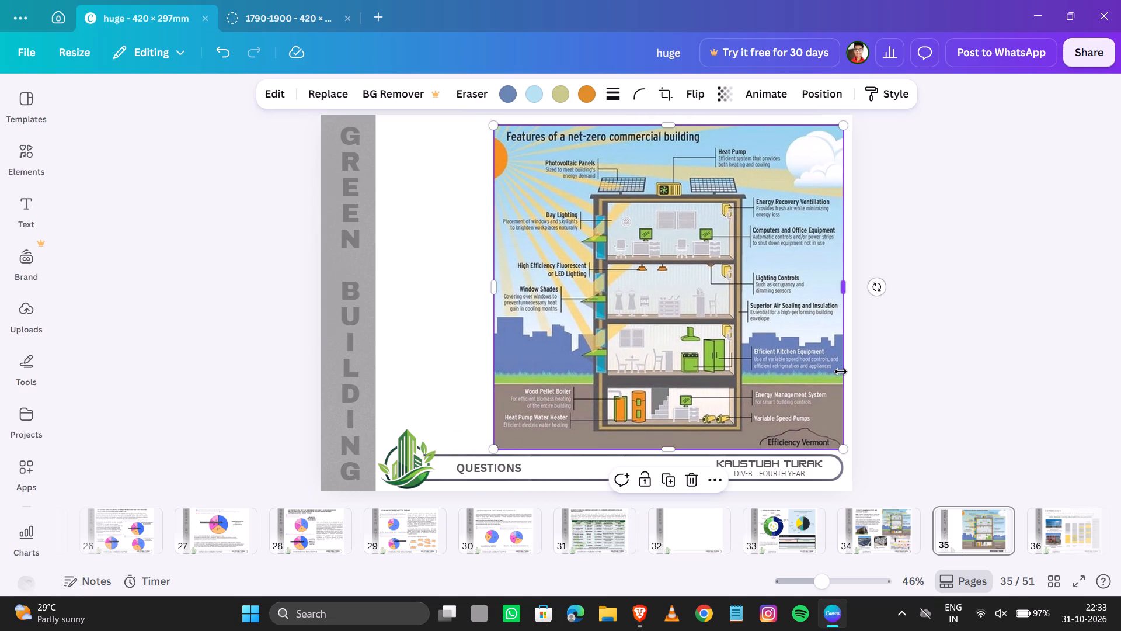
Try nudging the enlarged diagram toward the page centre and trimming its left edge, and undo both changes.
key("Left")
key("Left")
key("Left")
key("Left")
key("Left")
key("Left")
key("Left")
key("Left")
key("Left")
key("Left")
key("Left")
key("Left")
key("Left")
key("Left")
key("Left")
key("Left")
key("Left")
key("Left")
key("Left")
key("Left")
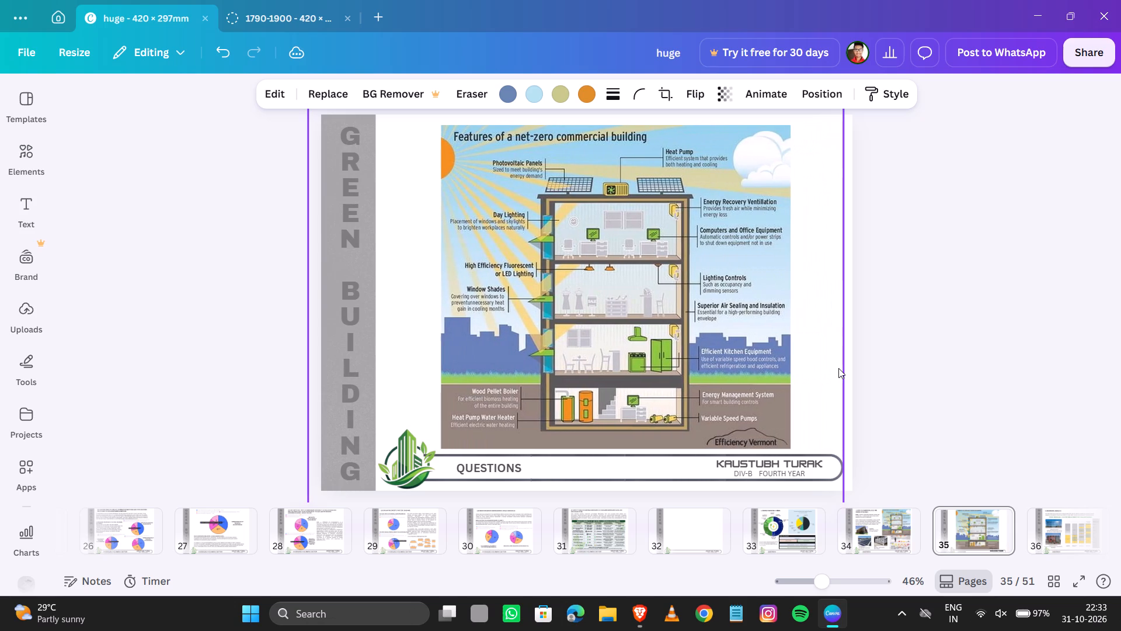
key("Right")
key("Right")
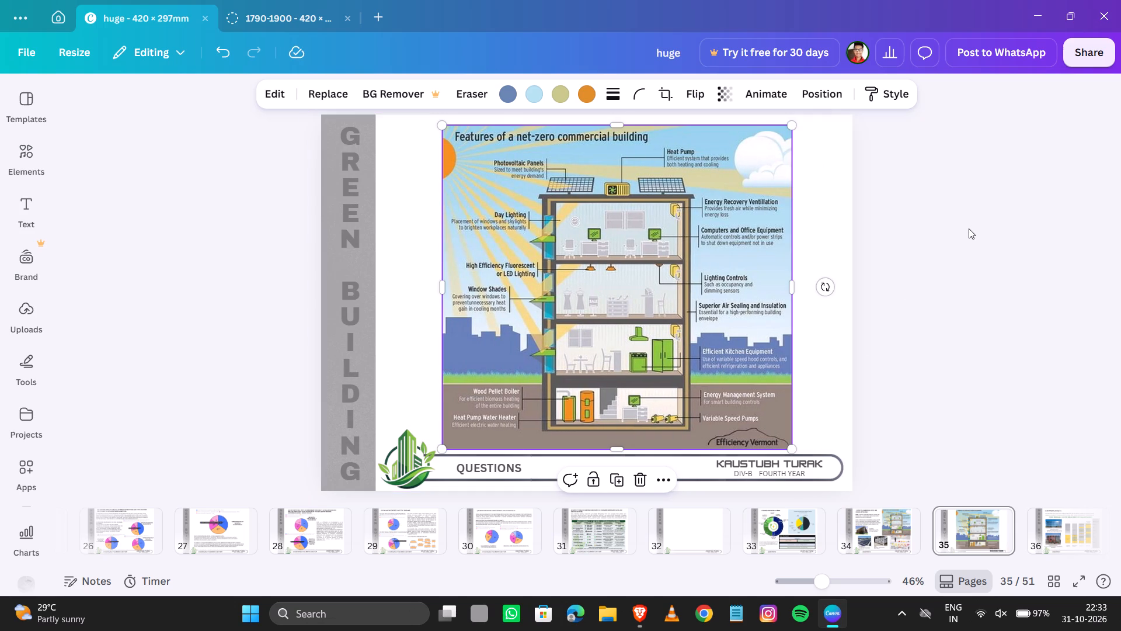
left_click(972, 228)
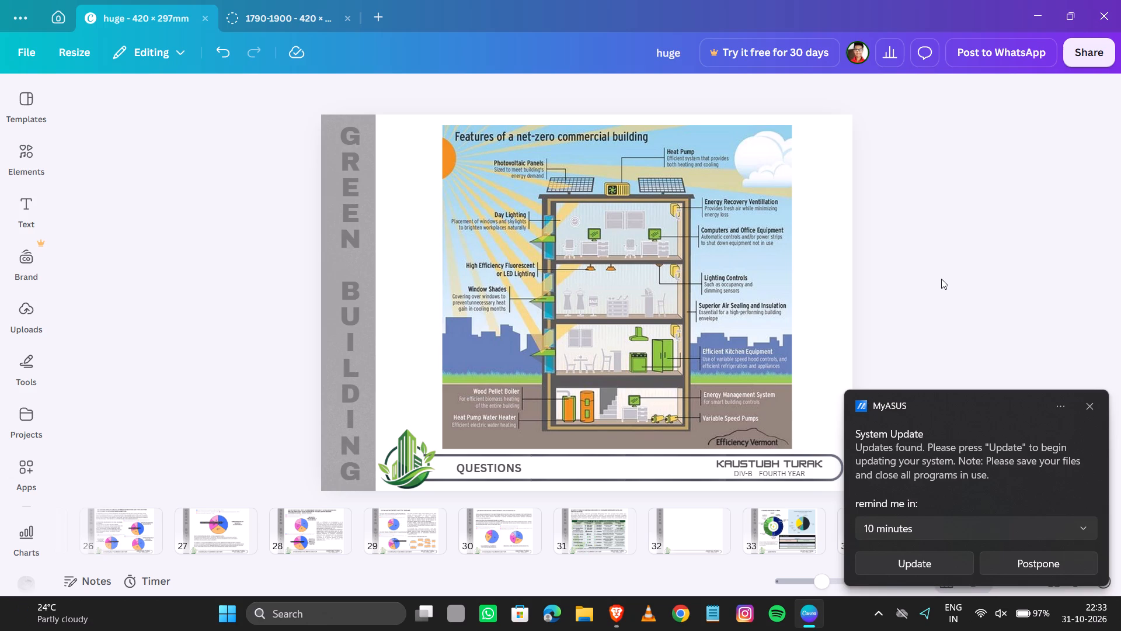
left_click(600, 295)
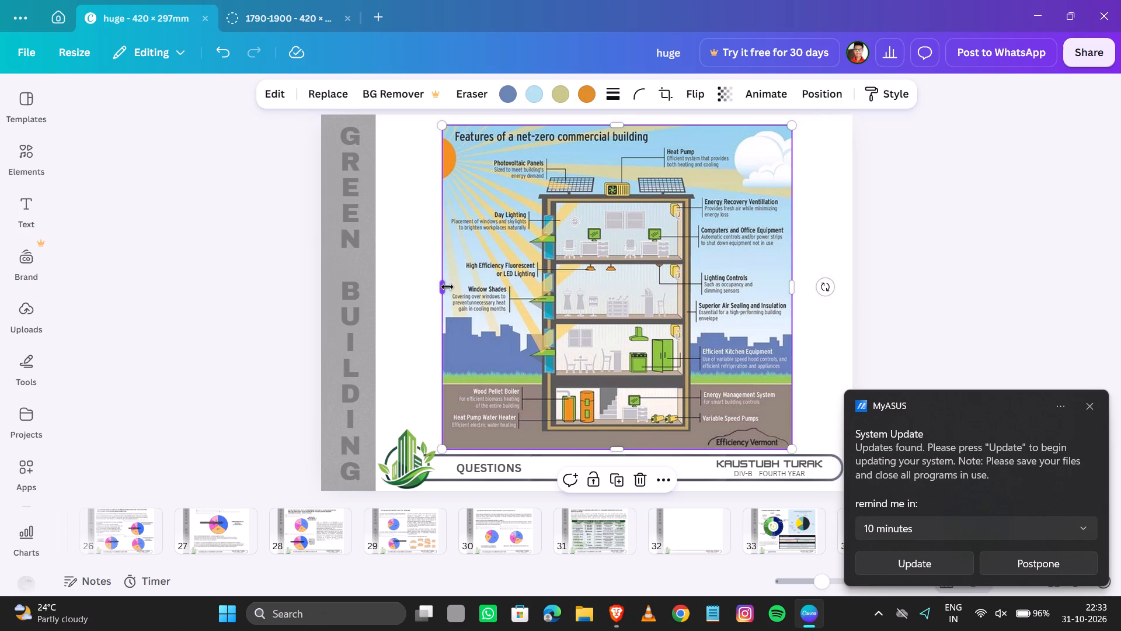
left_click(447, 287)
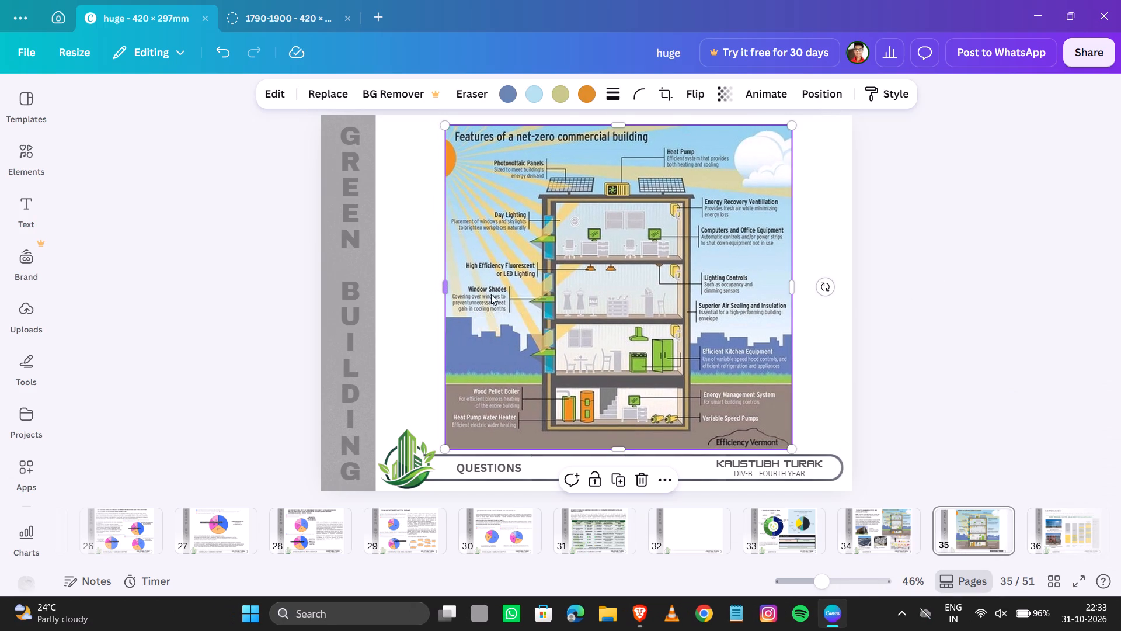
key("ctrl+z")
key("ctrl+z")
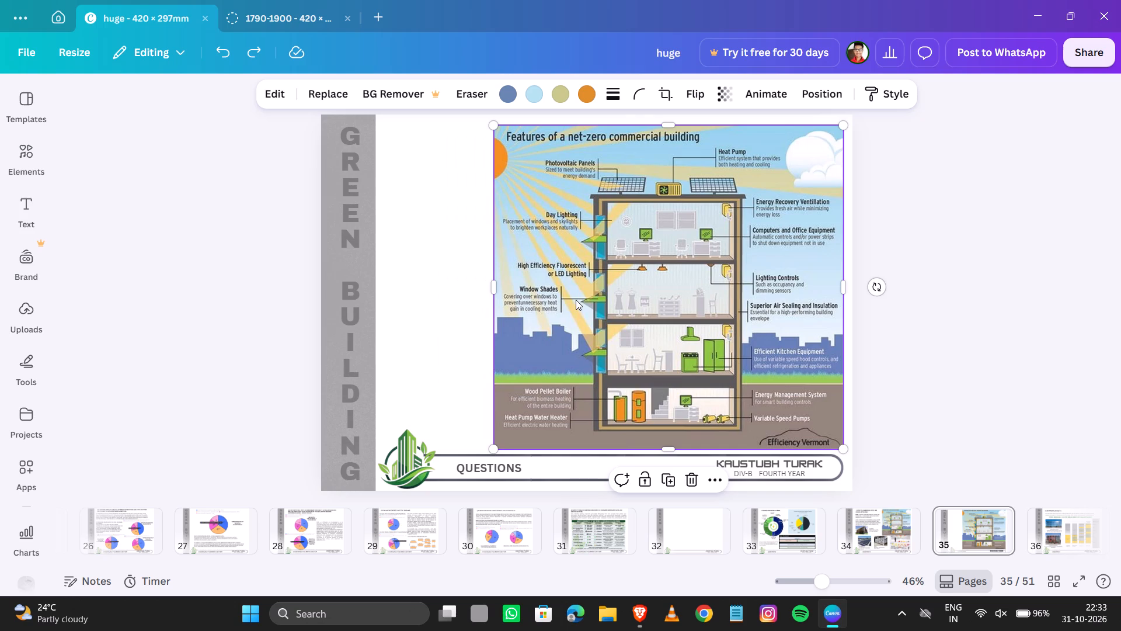
Move the diagram toward the centre of page 35's white area, enlarge it slightly and fine-tune its position above the footer.
left_click_drag(606, 347, 555, 345)
left_click_drag(790, 445, 803, 456)
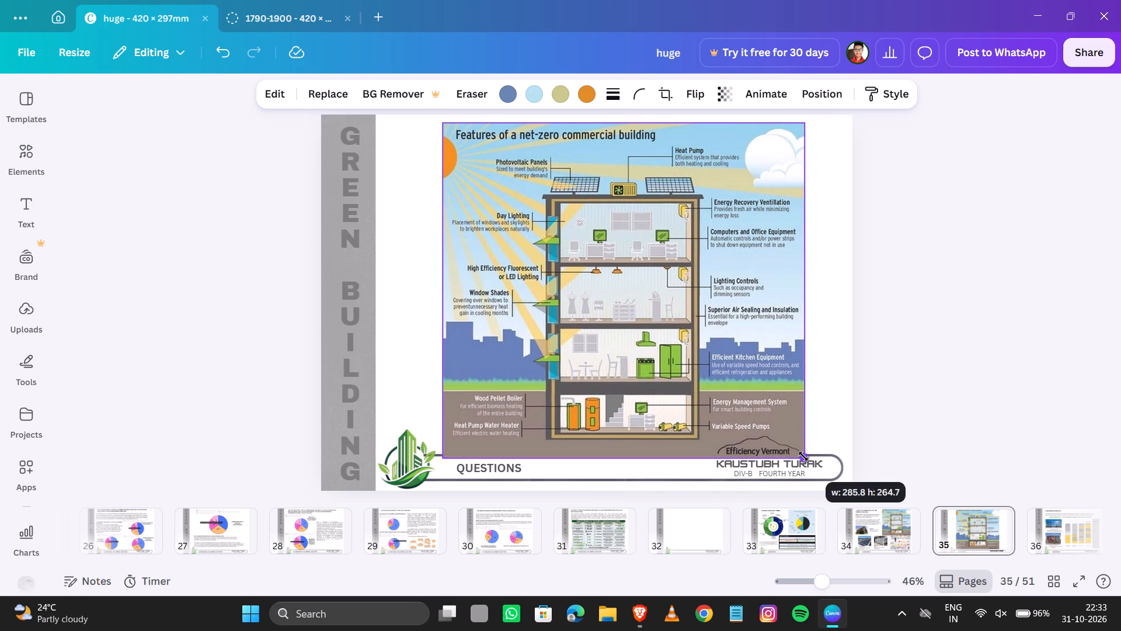
left_click_drag(803, 456, 796, 451)
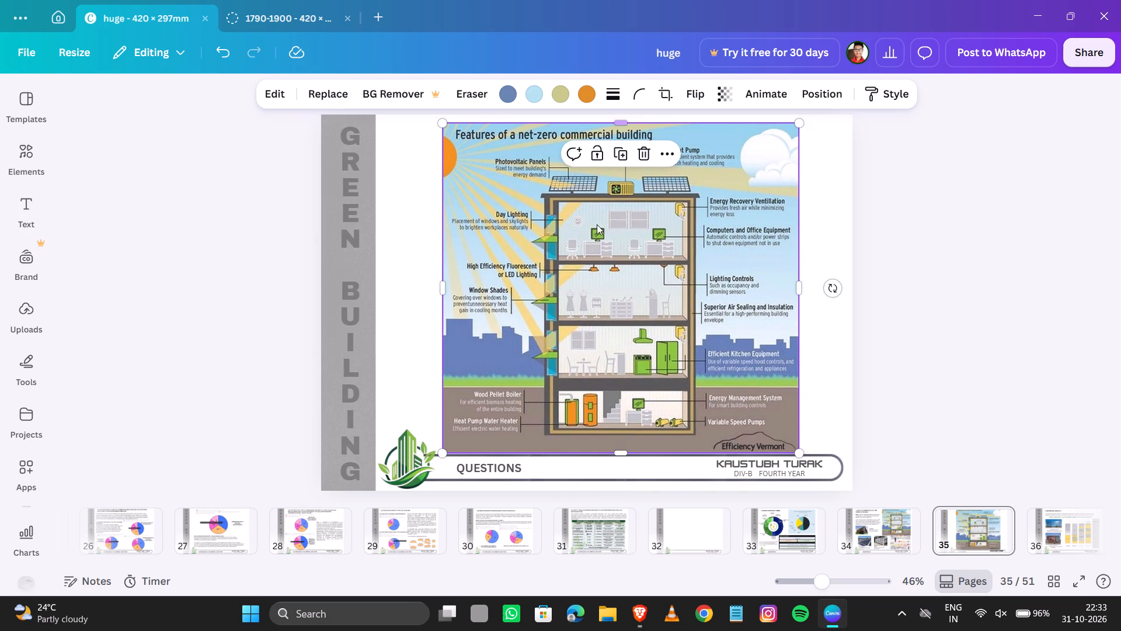
key("Up")
key("Up")
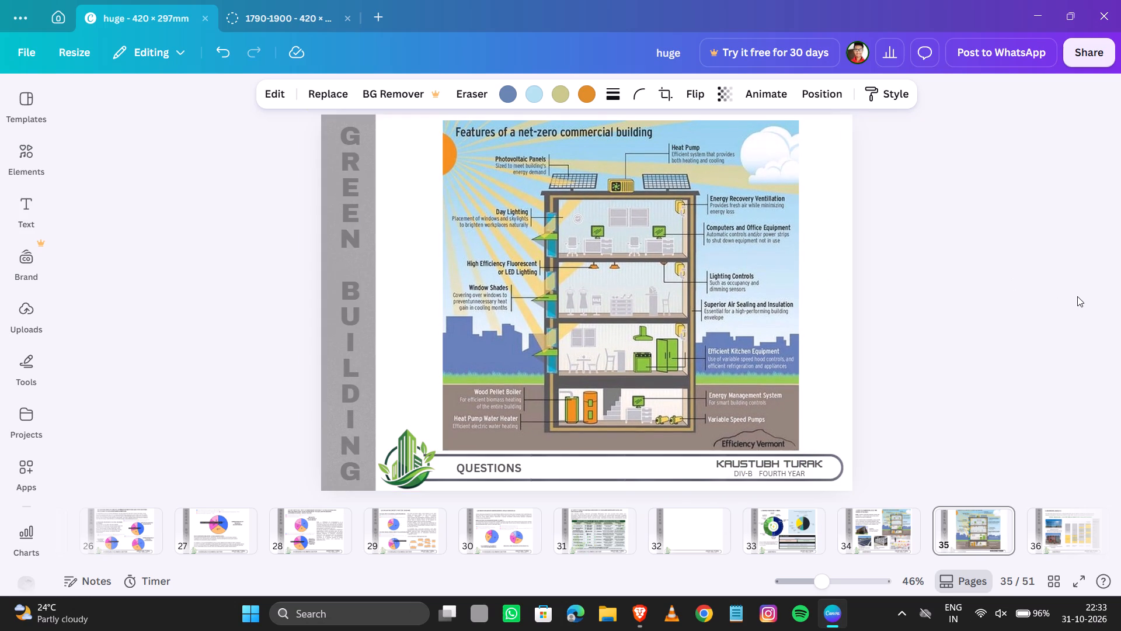
key("Left")
key("Right")
key("Right")
key("Right")
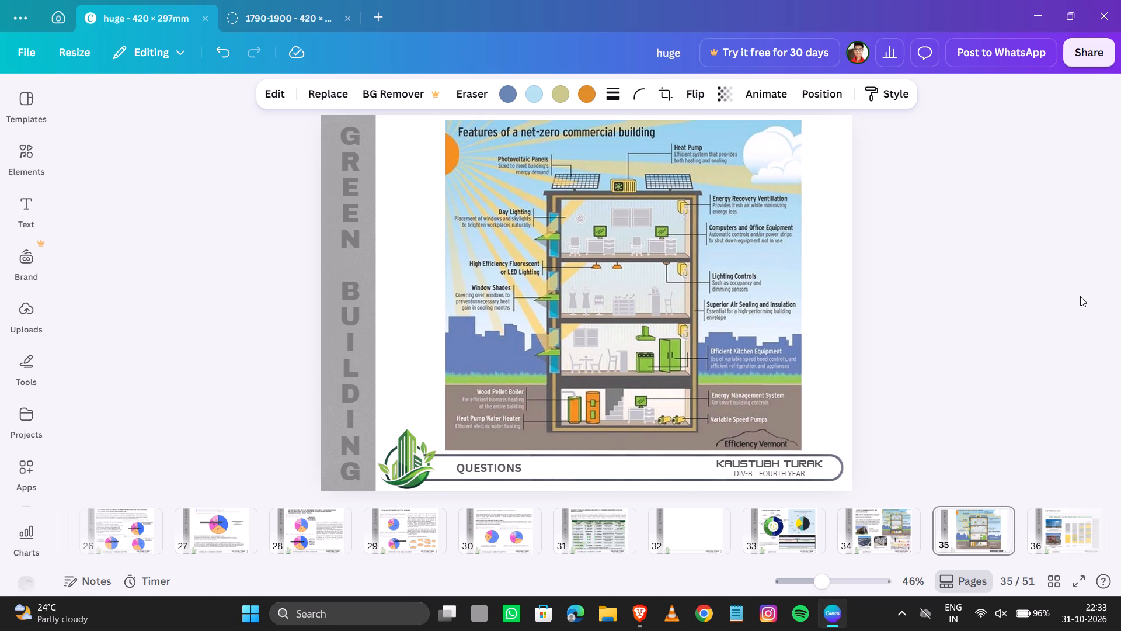
key("Left")
key("Left")
key("Left")
key("Left")
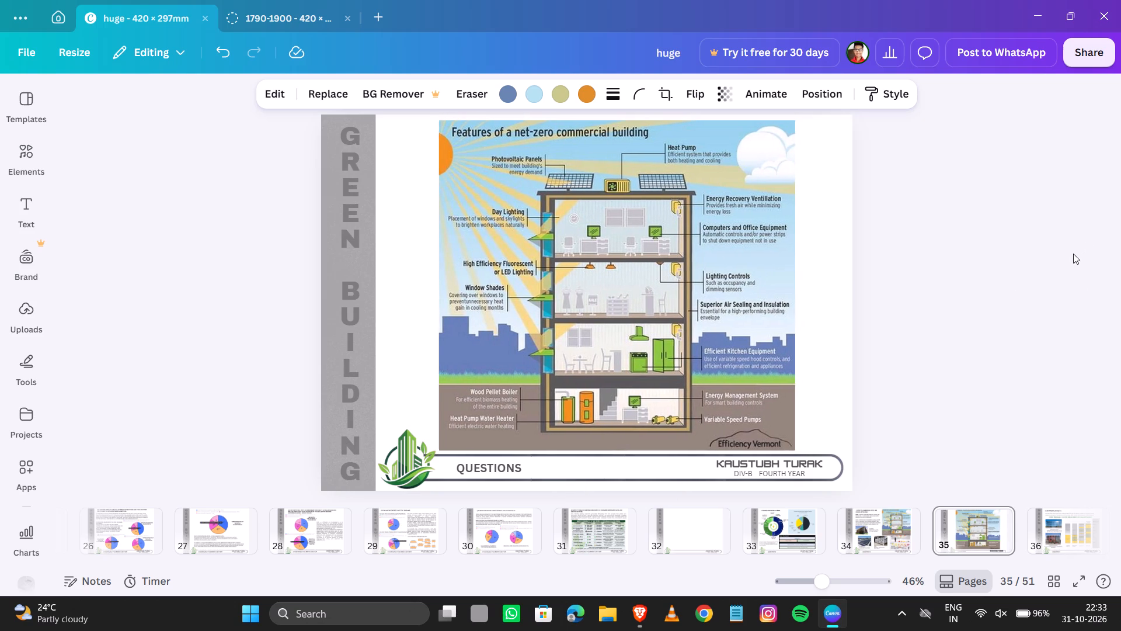
key("Left")
left_click(1073, 254)
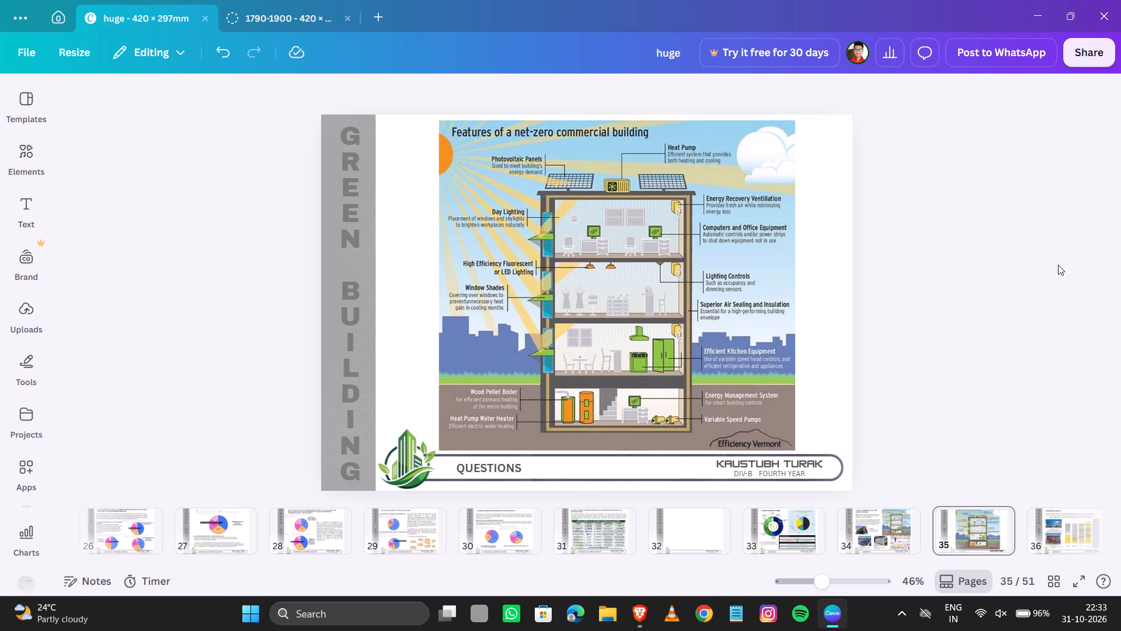
Delete the net-zero building diagram from page 34.
key("Left")
left_click(796, 239)
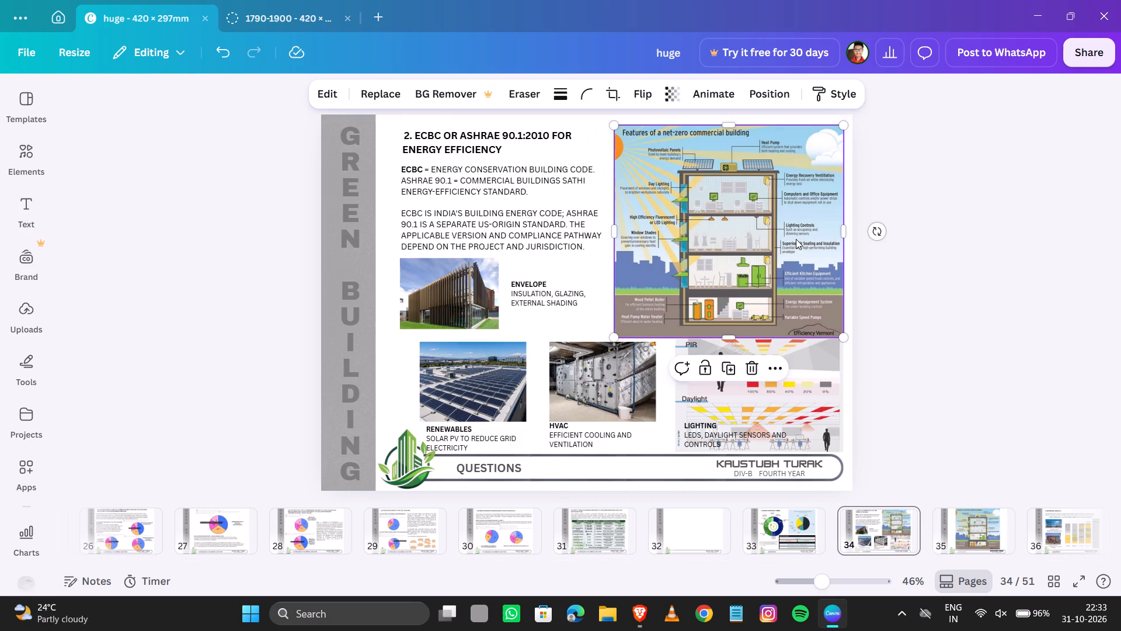
key("Delete")
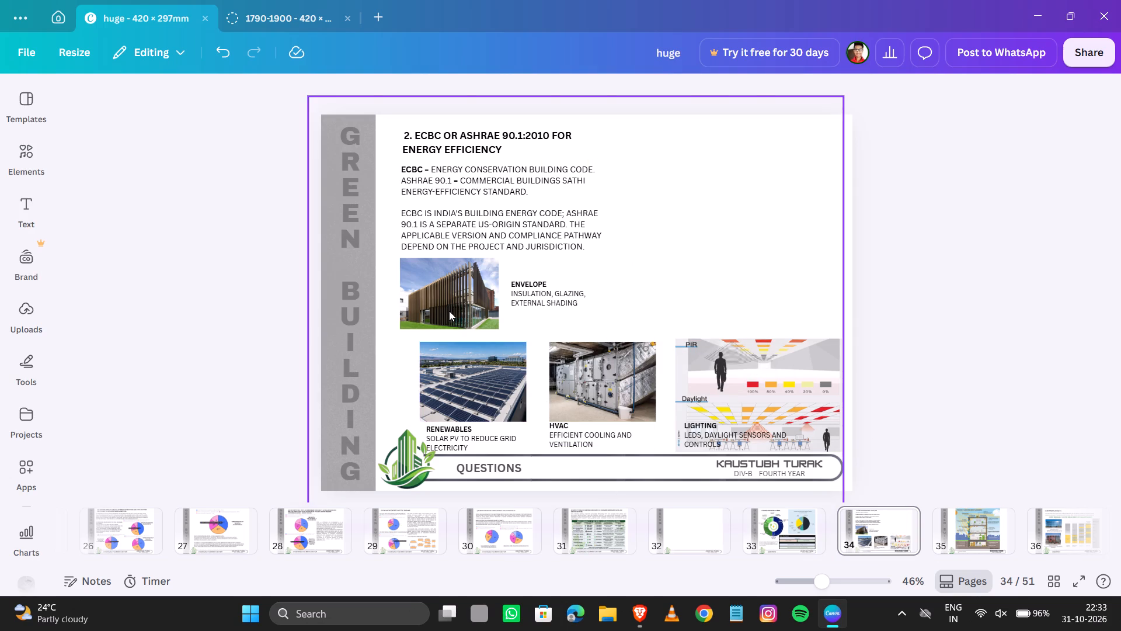
Move the envelope and renewables images into a column along page 34's right side, with their captions to the left.
left_click_drag(449, 311, 791, 175)
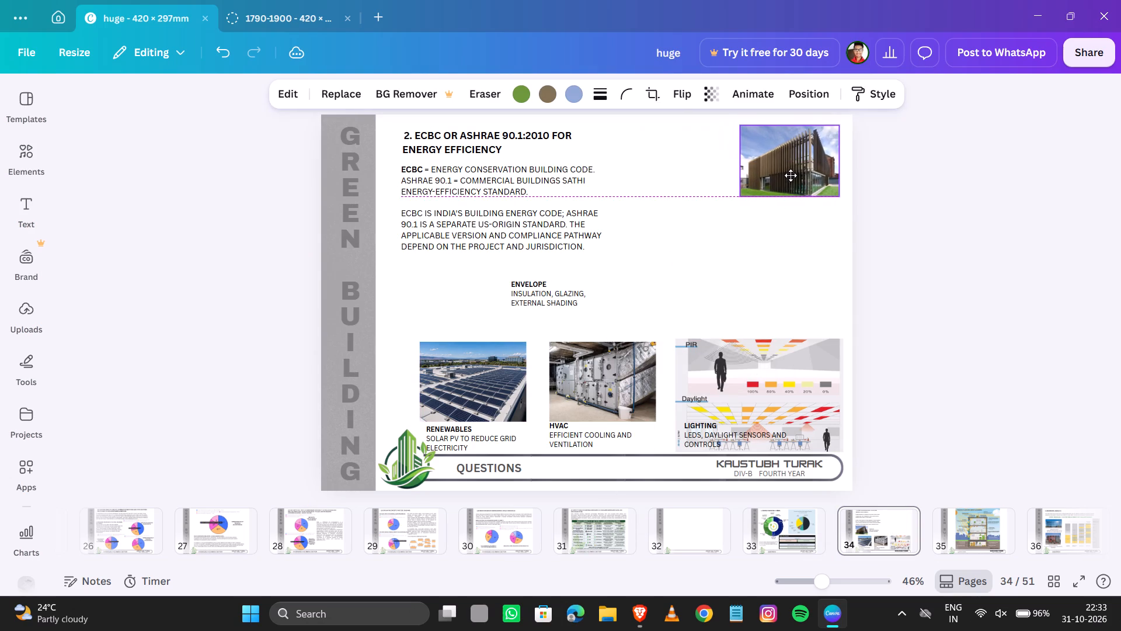
left_click_drag(791, 175, 791, 176)
left_click_drag(537, 294, 690, 164)
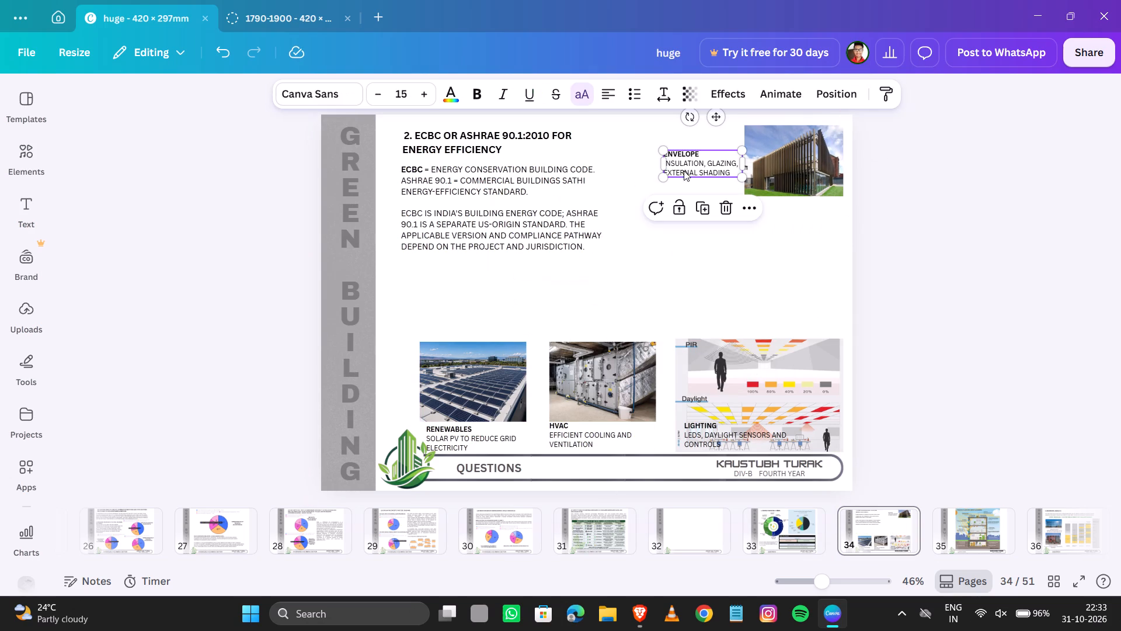
left_click_drag(476, 382, 787, 272)
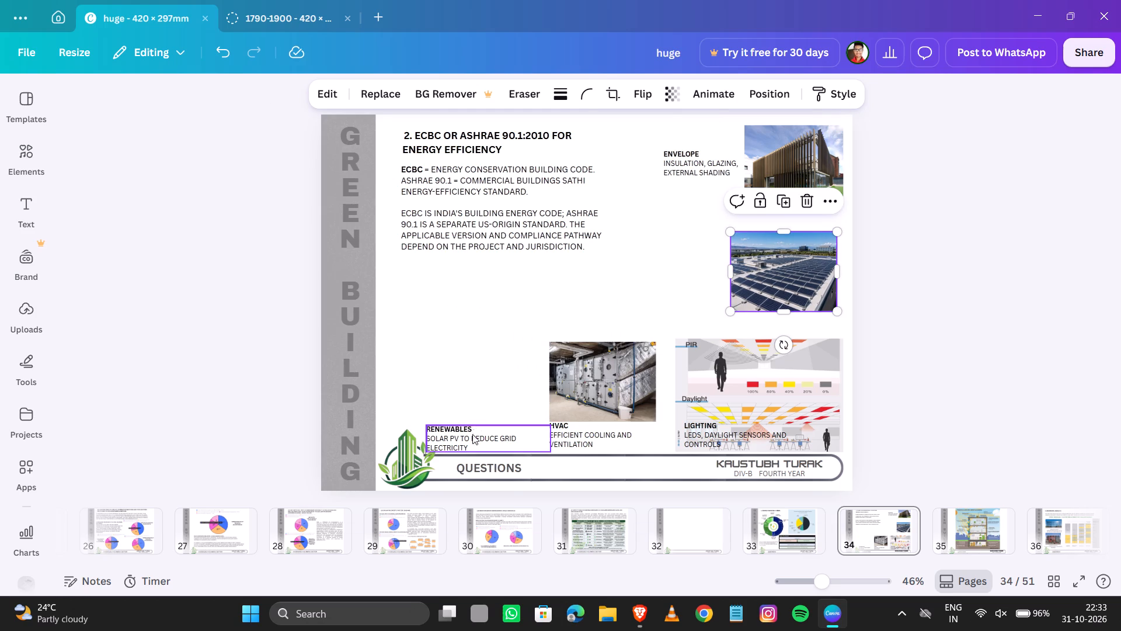
left_click_drag(471, 435, 688, 270)
Move the lighting image and caption below the ECBC text, stack the HVAC image under renewables, and reposition the HVAC and envelope captions.
left_click_drag(757, 410, 651, 386)
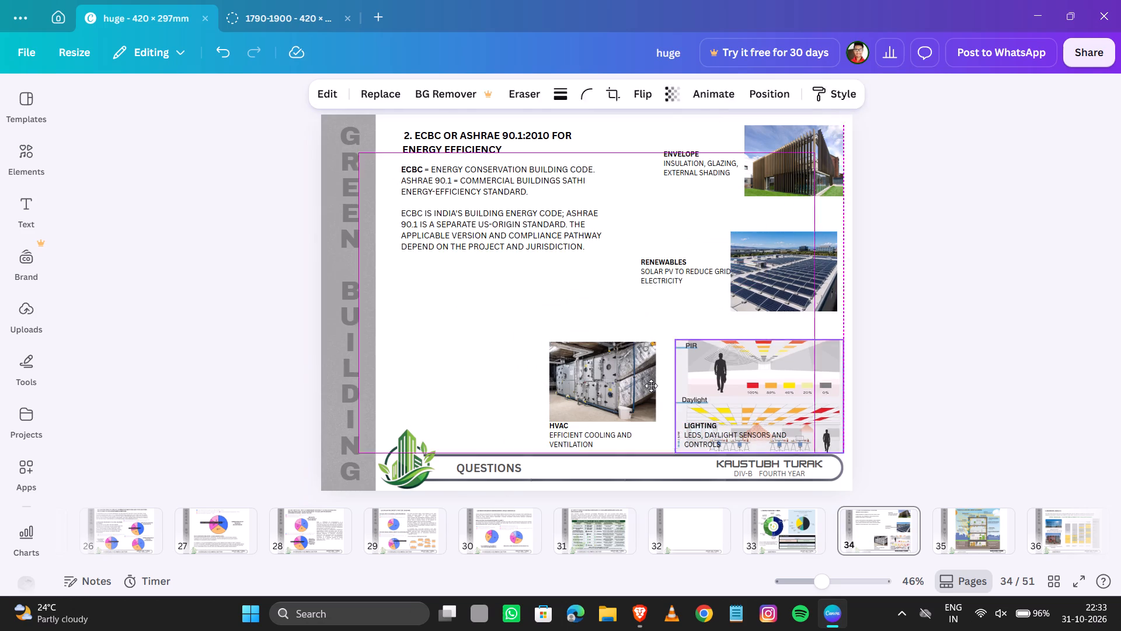
left_click_drag(651, 386, 485, 317)
left_click_drag(608, 381, 789, 362)
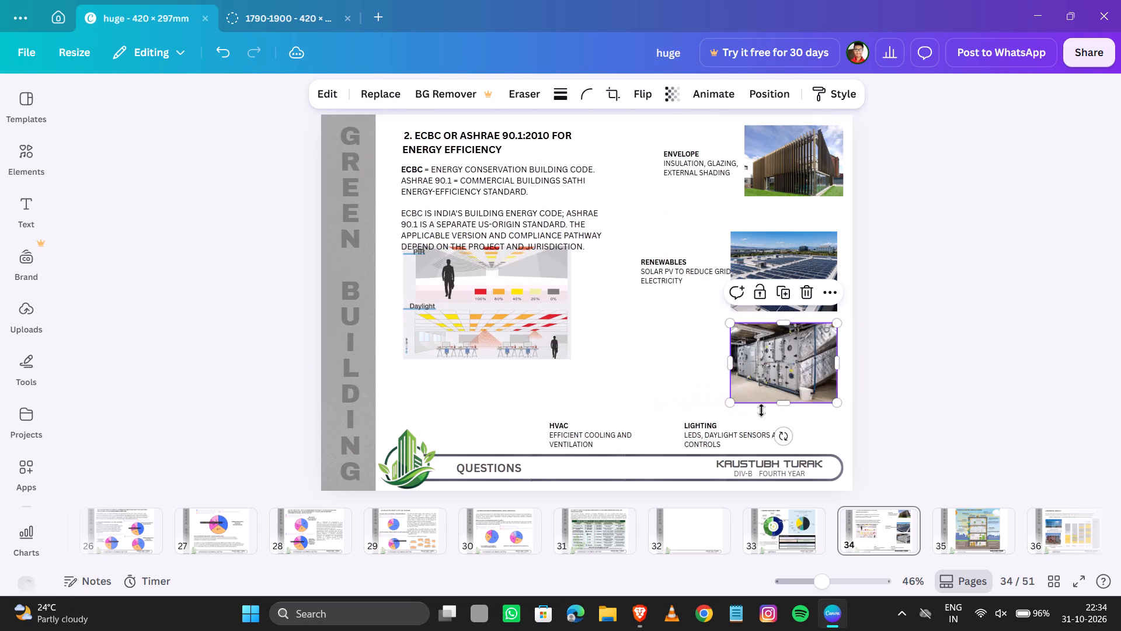
left_click_drag(716, 433, 432, 364)
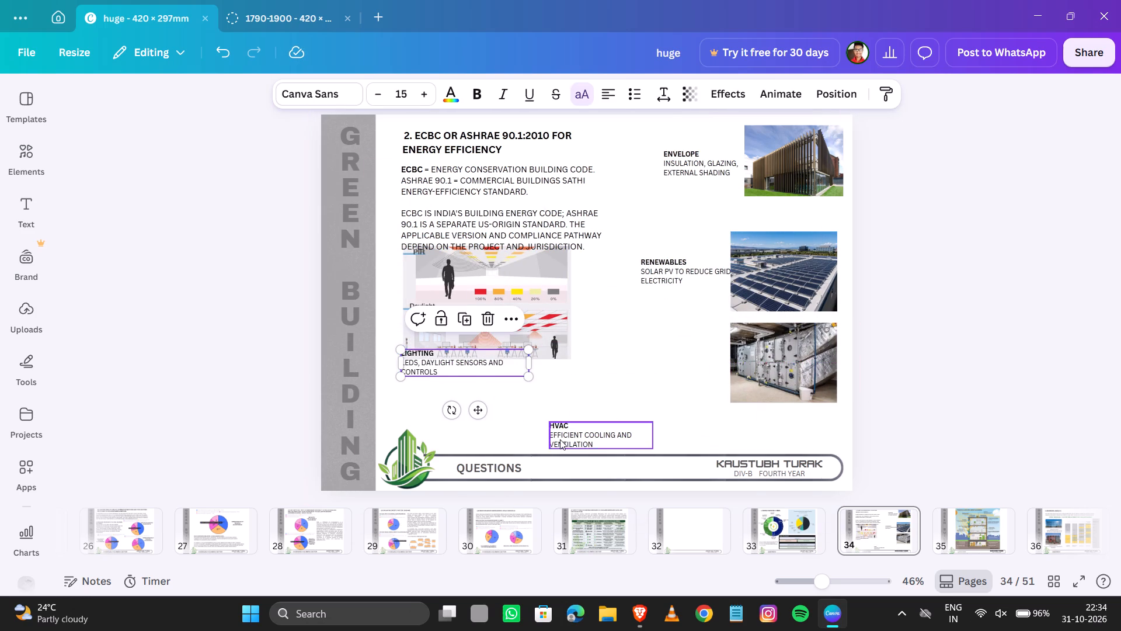
left_click_drag(560, 439, 623, 405)
left_click_drag(669, 160, 625, 158)
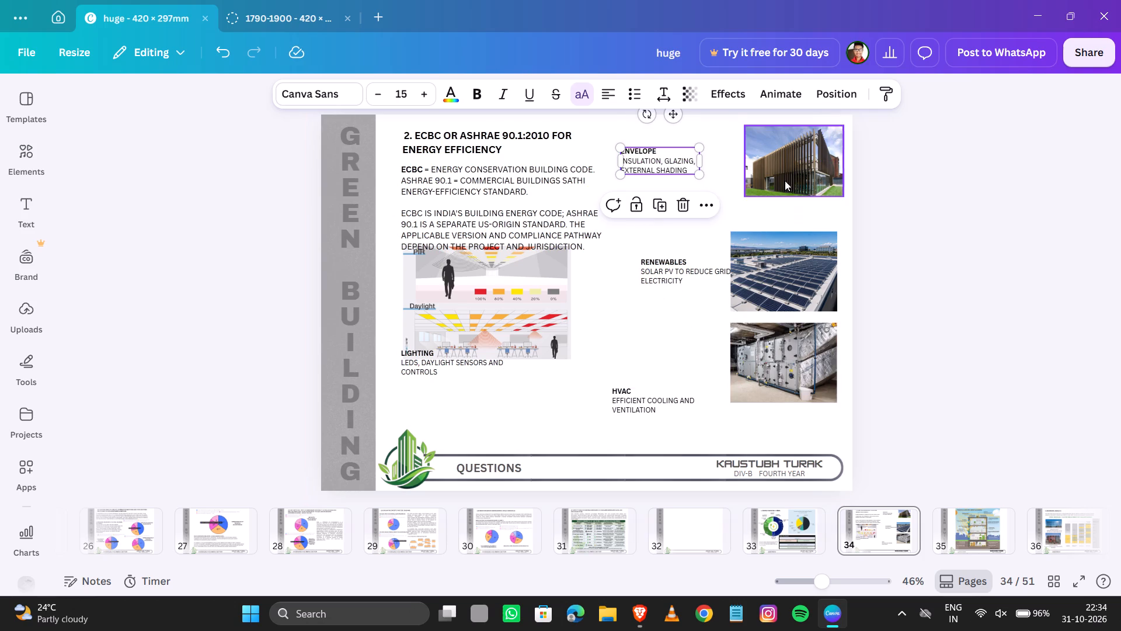
Align the lighting image under the ECBC text, clear of its caption, and enlarge it to about 150 mm wide.
left_click_drag(432, 373, 455, 448)
left_click_drag(453, 294, 448, 312)
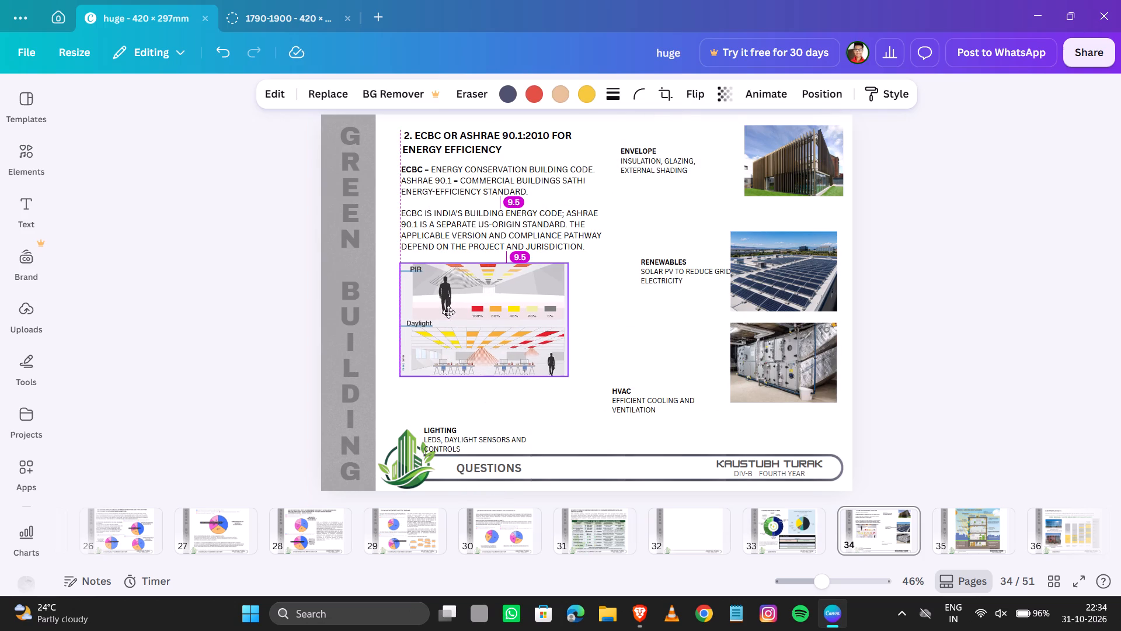
left_click_drag(448, 312, 448, 314)
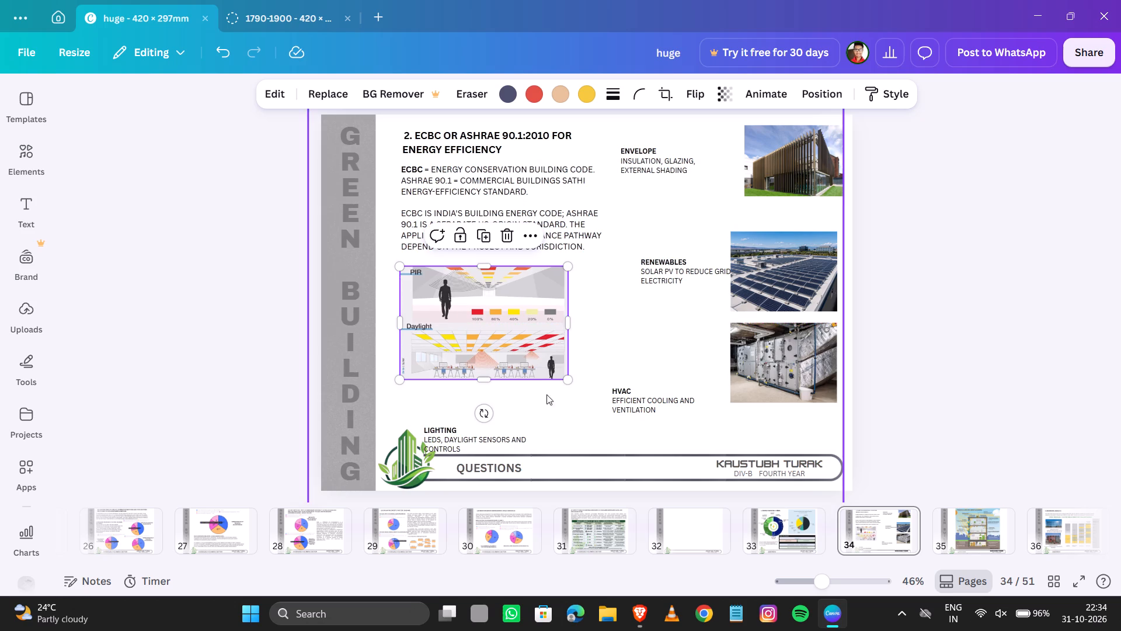
left_click_drag(565, 382, 587, 396)
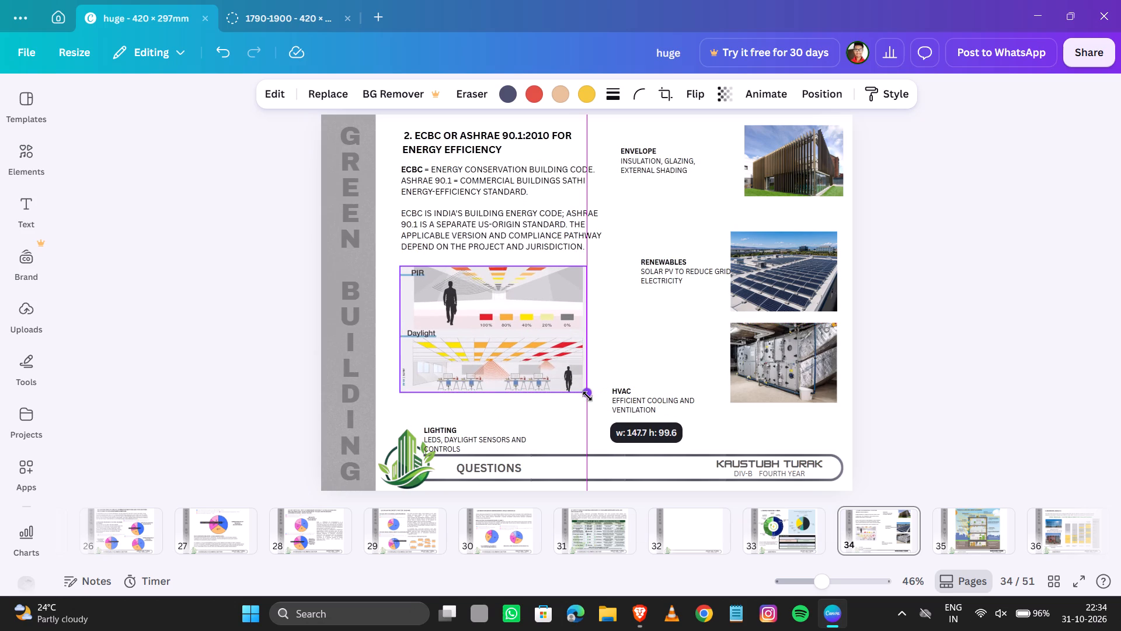
left_click_drag(587, 396, 589, 396)
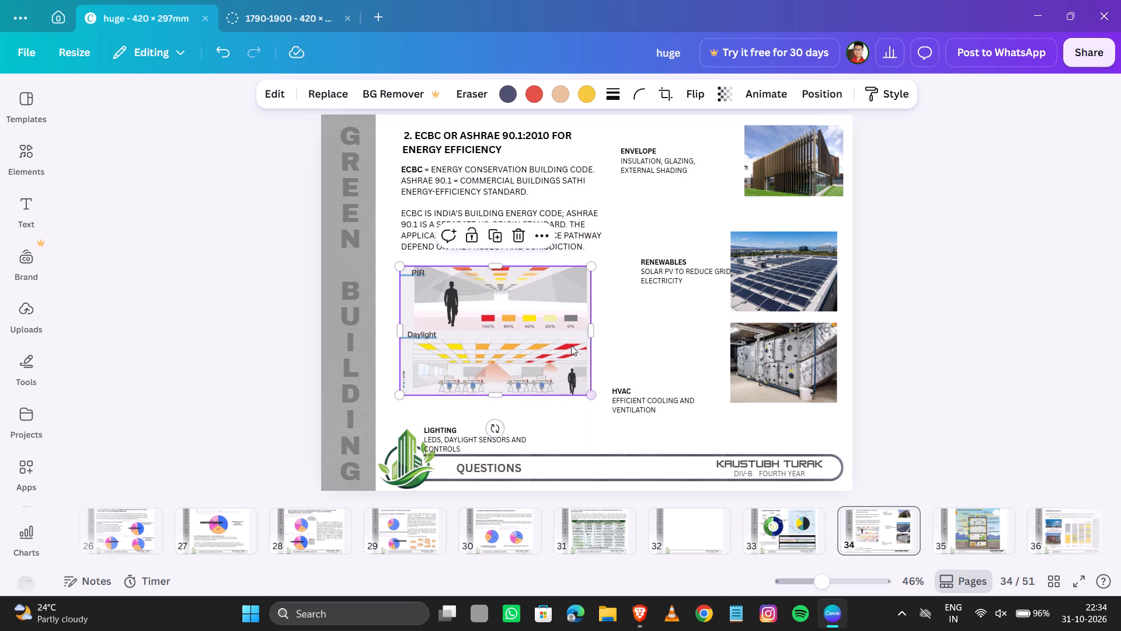
key("Down")
key("Down")
key("Down")
Raise the lighting caption so it sits just below the lighting image, clear of the building logo.
left_click(471, 434)
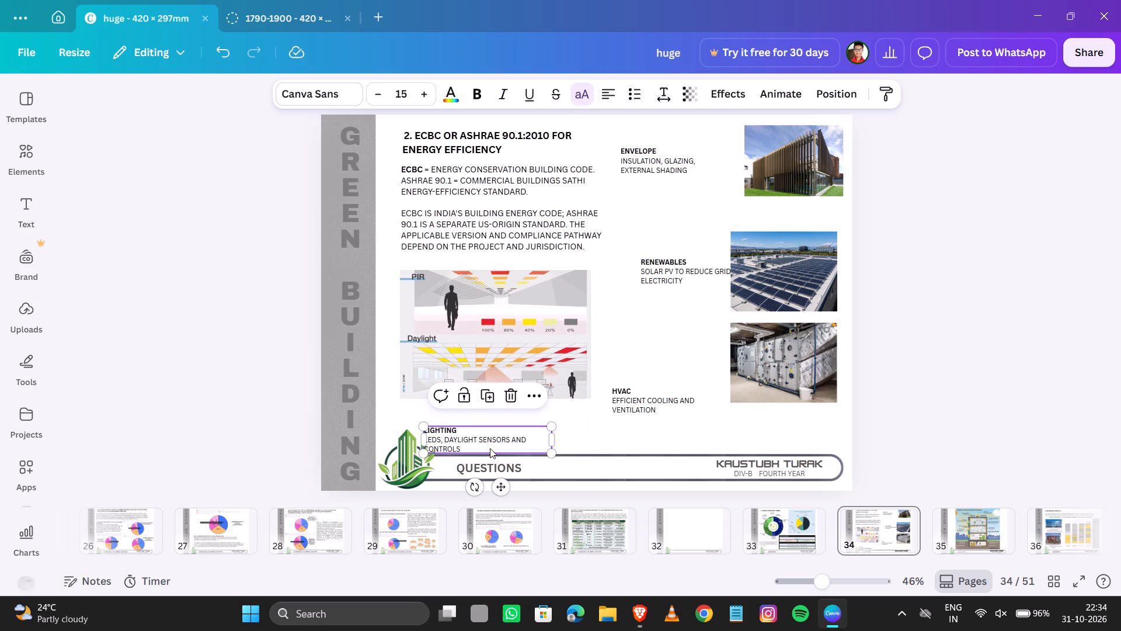
left_click(474, 445)
key("Up")
left_click(1007, 418)
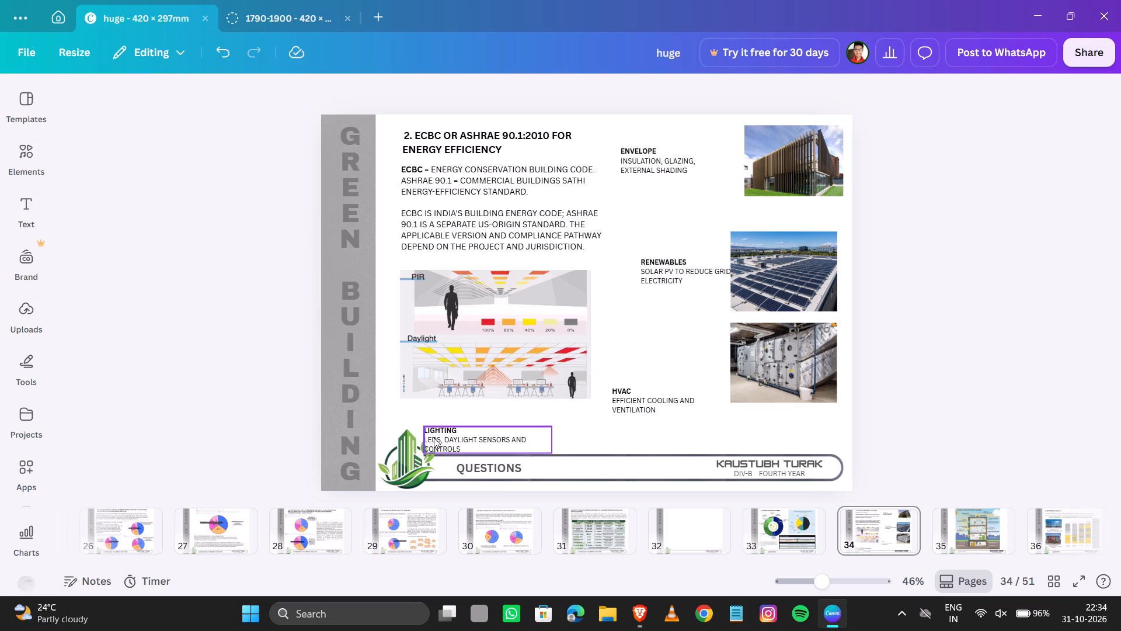
left_click(434, 438)
key("Up")
key("Up")
key("Up")
key("Up")
key("Up")
key("Up")
key("Up")
key("Up")
key("Up")
key("Up")
key("Up")
key("Up")
key("Up")
key("Up")
key("Up")
key("Up")
key("Up")
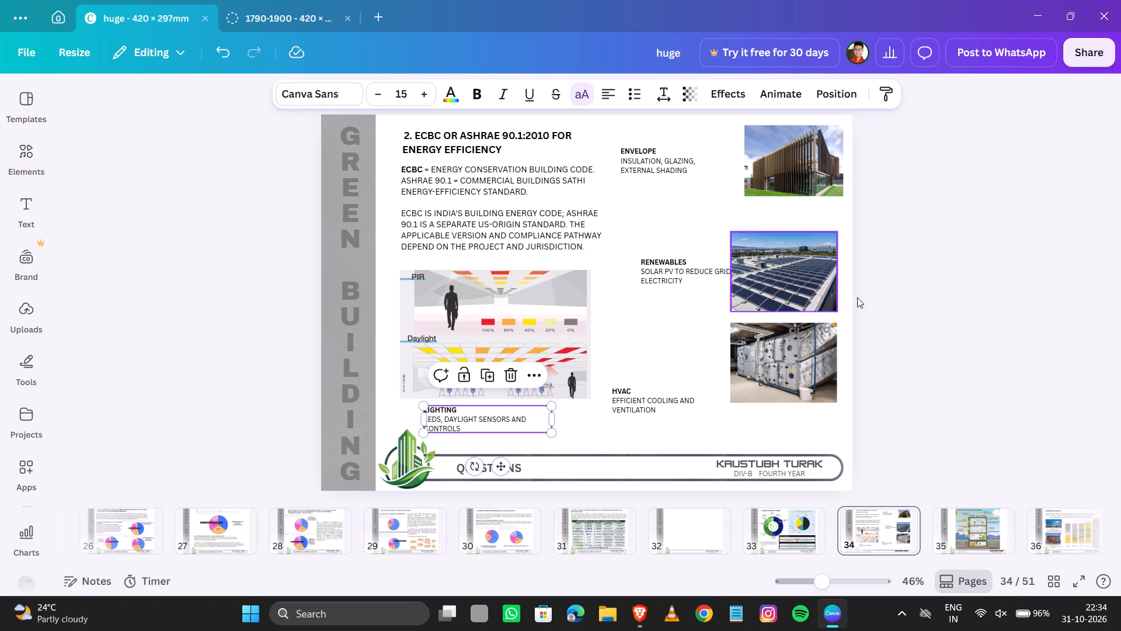
left_click(973, 268)
Enlarge the envelope image from its lower-left corner, keeping it anchored at the page's upper right.
left_click(768, 154)
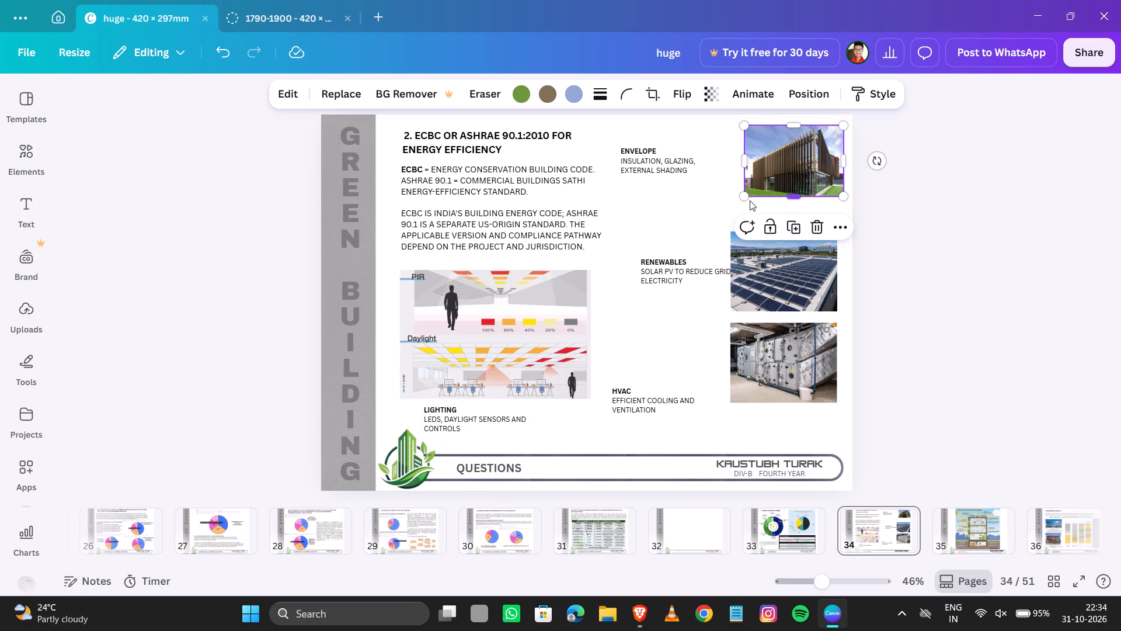
left_click_drag(749, 200, 717, 223)
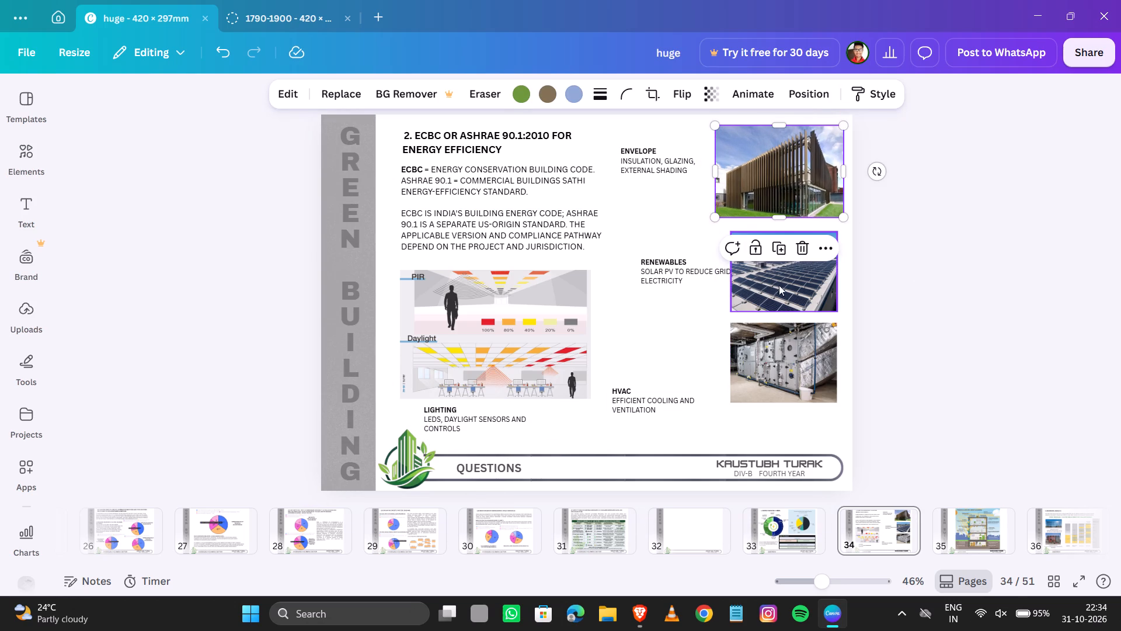
Align the renewables image with the envelope image's right edge and enlarge it to the same width.
left_click(791, 301)
key("Right")
key("Right")
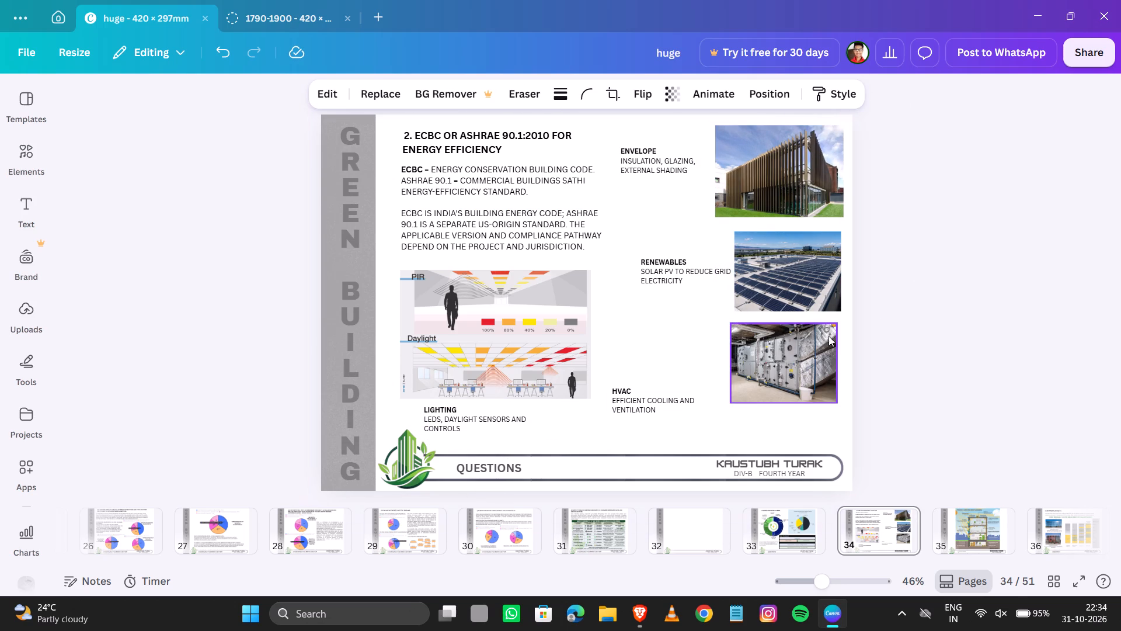
key("Right")
key("Right")
key("Right")
left_click(737, 282)
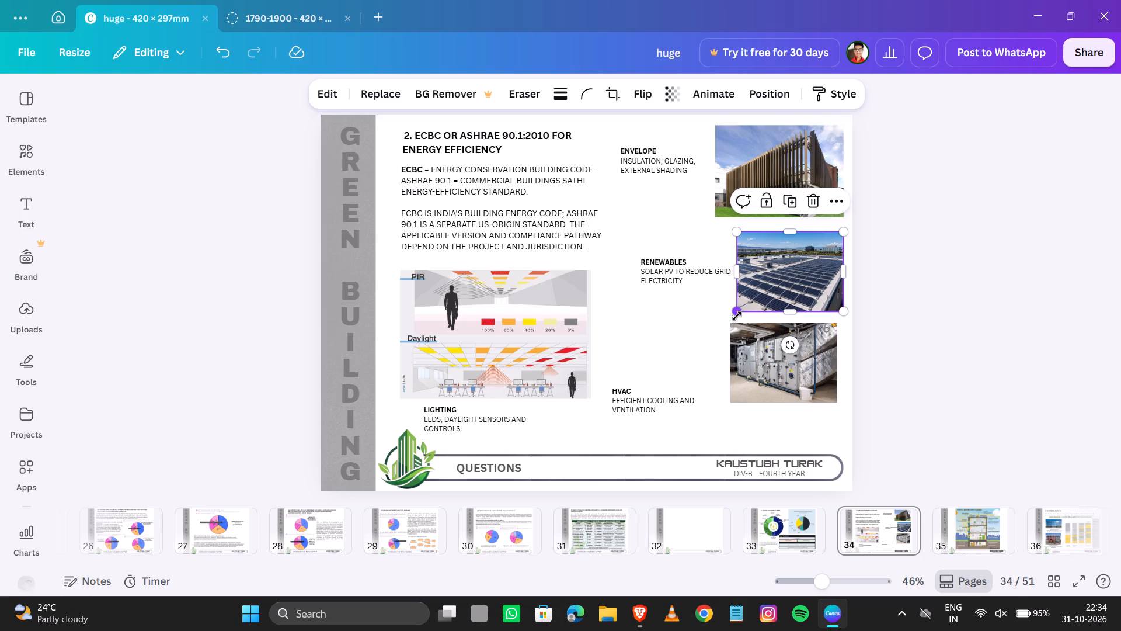
left_click_drag(737, 314, 711, 323)
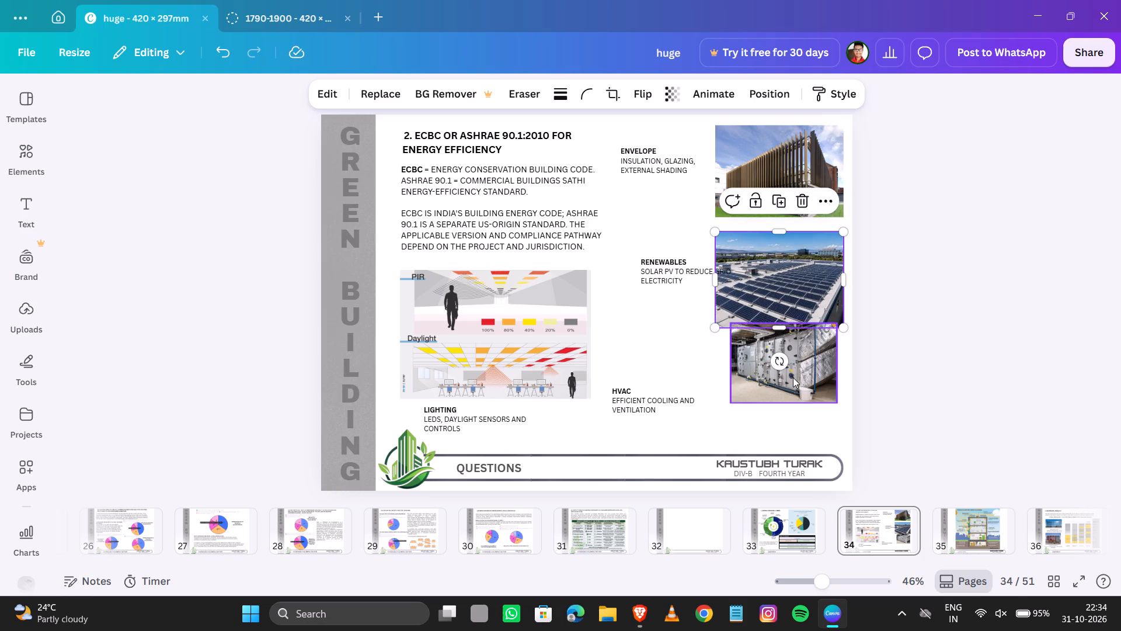
Lower the HVAC image below the renewables image, align their right edges and enlarge it to the same width.
left_click(793, 377)
key("Down")
key("Down")
key("Down")
key("Down")
key("Down")
key("Down")
key("Down")
key("Down")
key("Right")
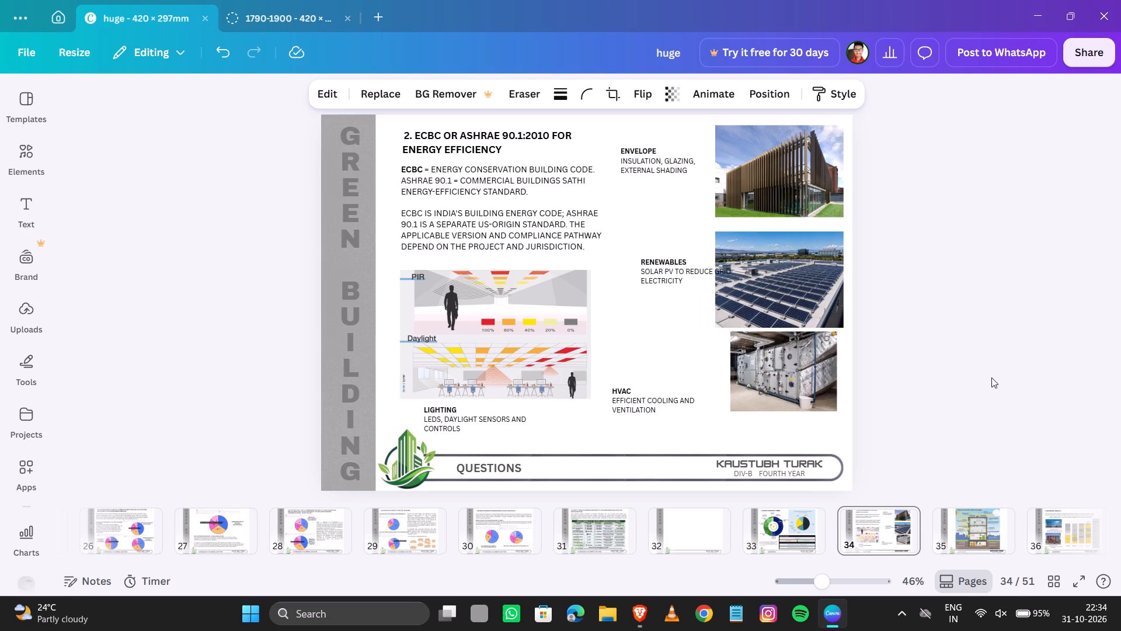
key("Right")
key("Right")
key("Right")
key("Right")
left_click(780, 384)
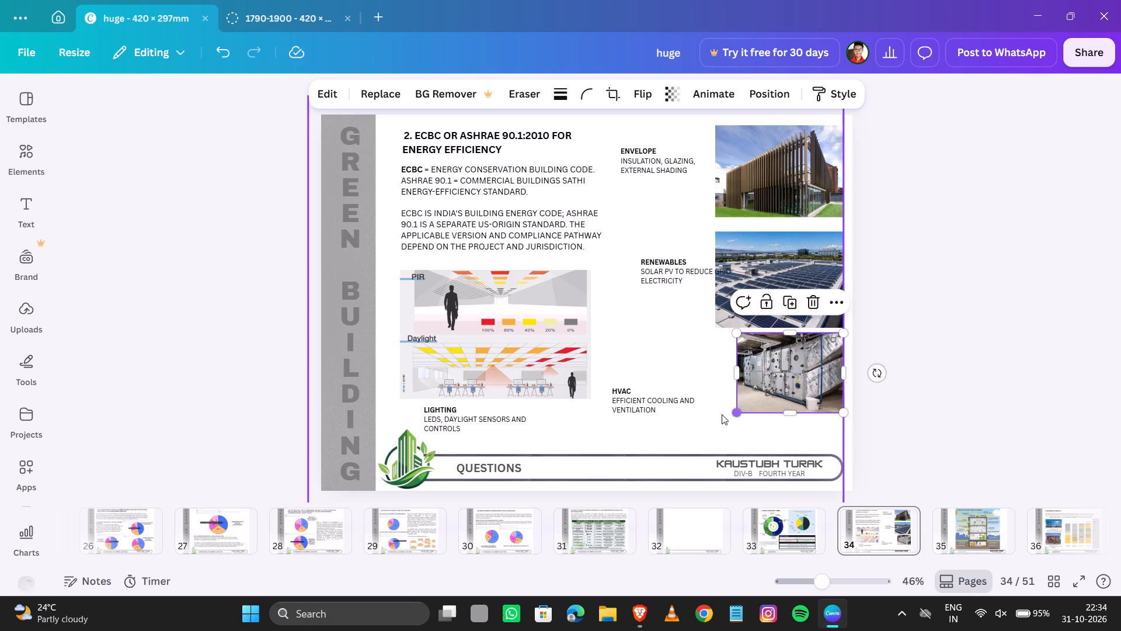
left_click(749, 394)
left_click_drag(739, 414, 712, 428)
left_click(989, 262)
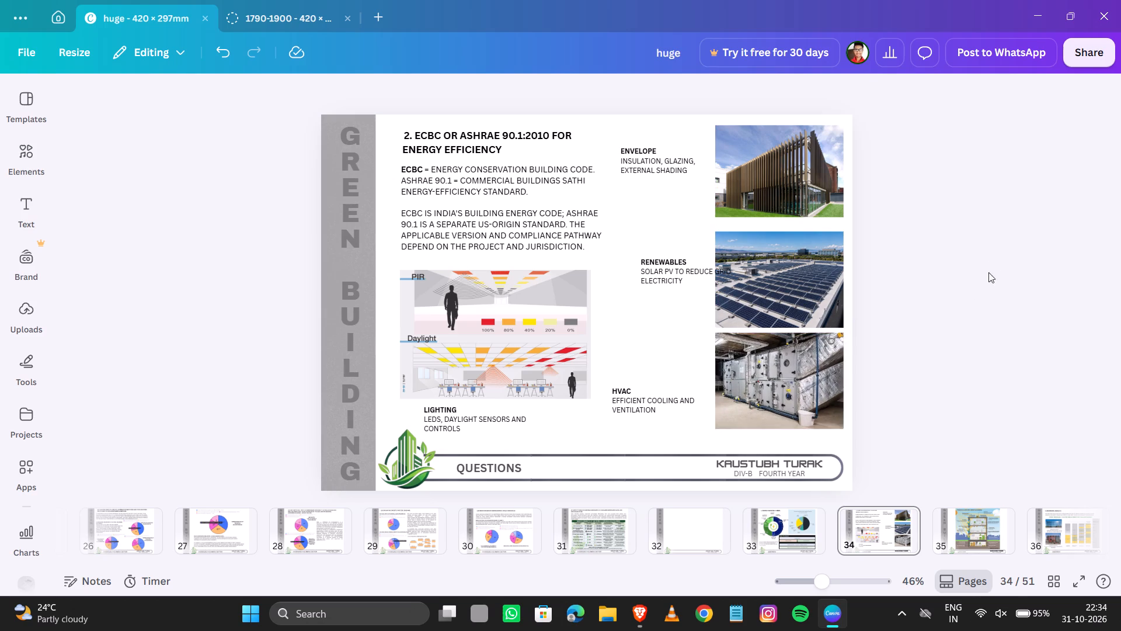
Nudge the envelope image slightly toward the page's upper-right corner and enlarge it from its lower-left corner.
left_click(791, 174)
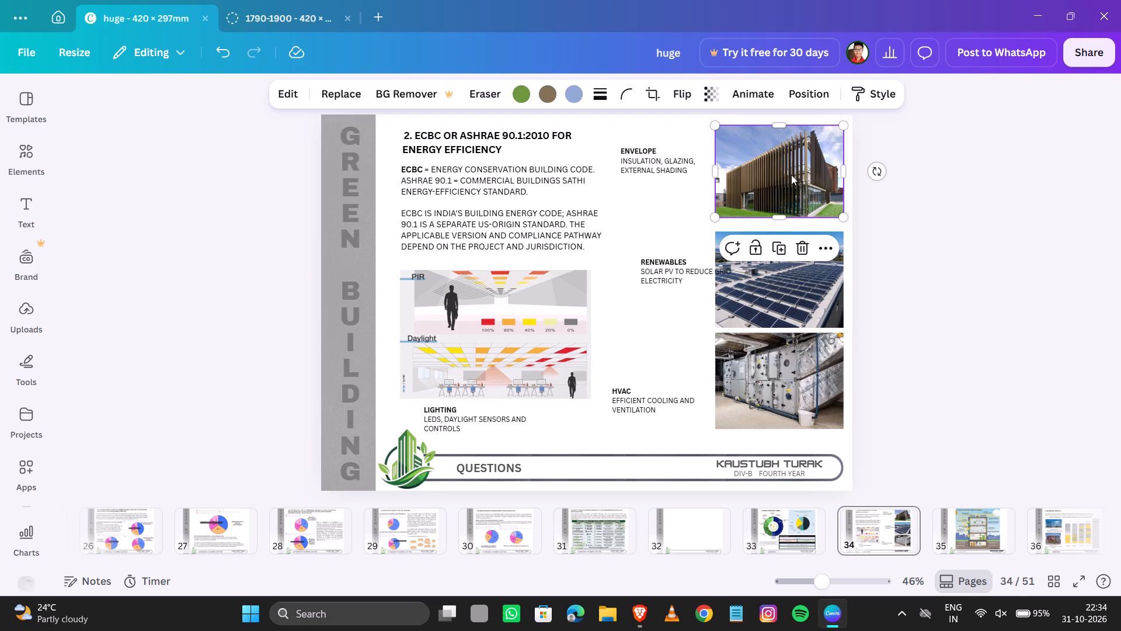
key("Up")
key("Up")
key("Up")
key("Right")
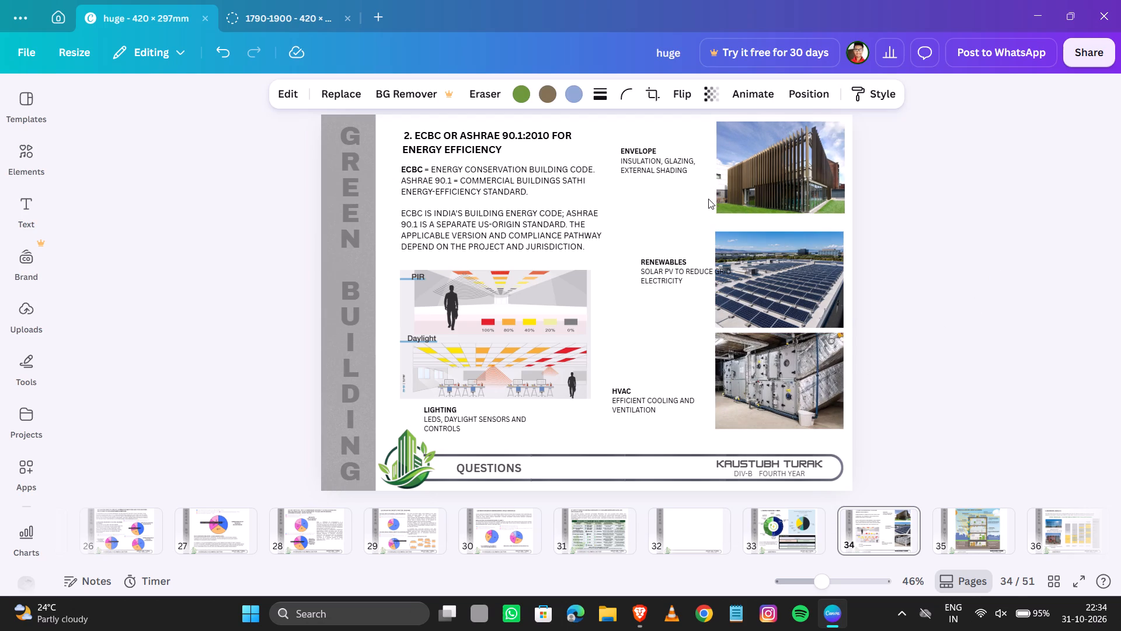
left_click(738, 175)
left_click(739, 192)
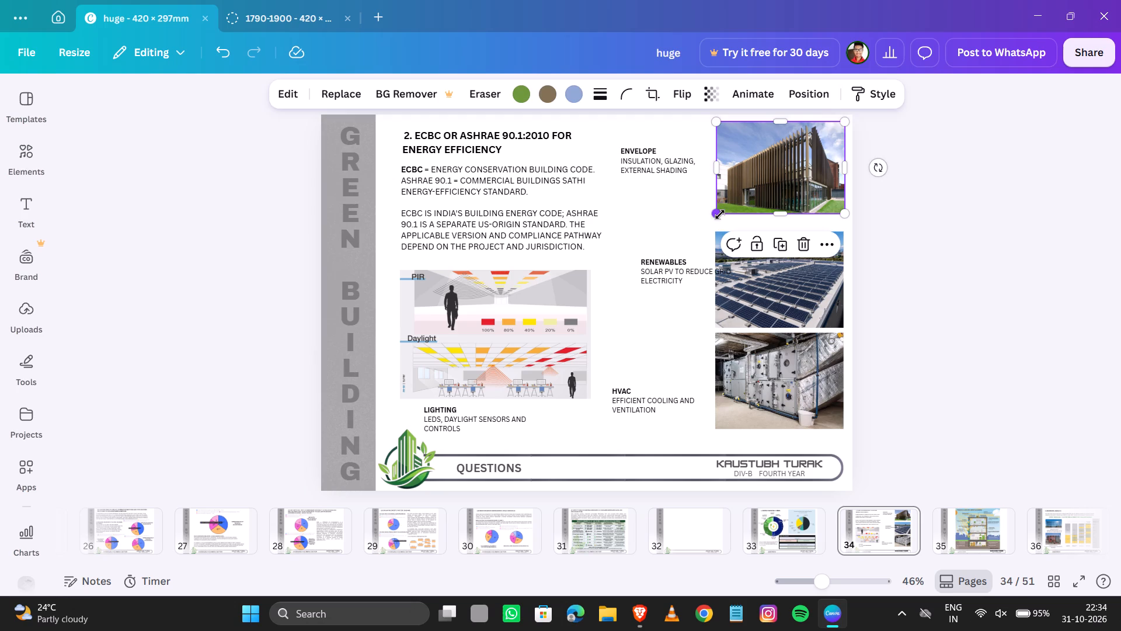
left_click_drag(720, 214, 696, 231)
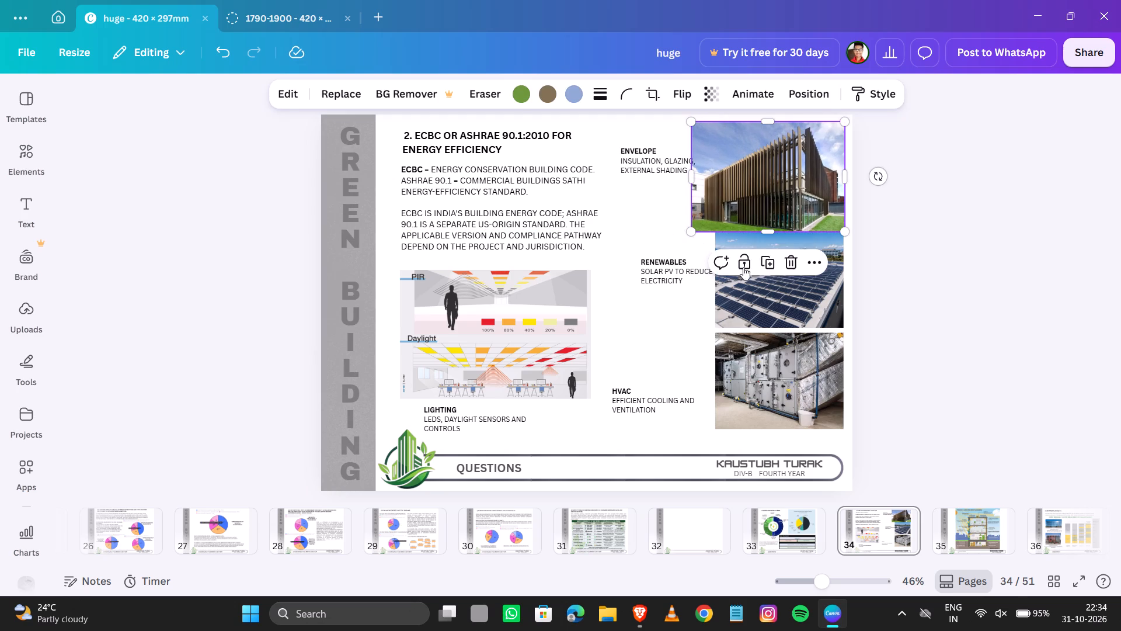
Position the renewables image just below the envelope image, align their right edges and enlarge it to the same width.
left_click(781, 298)
key("Down")
key("Down")
key("Right")
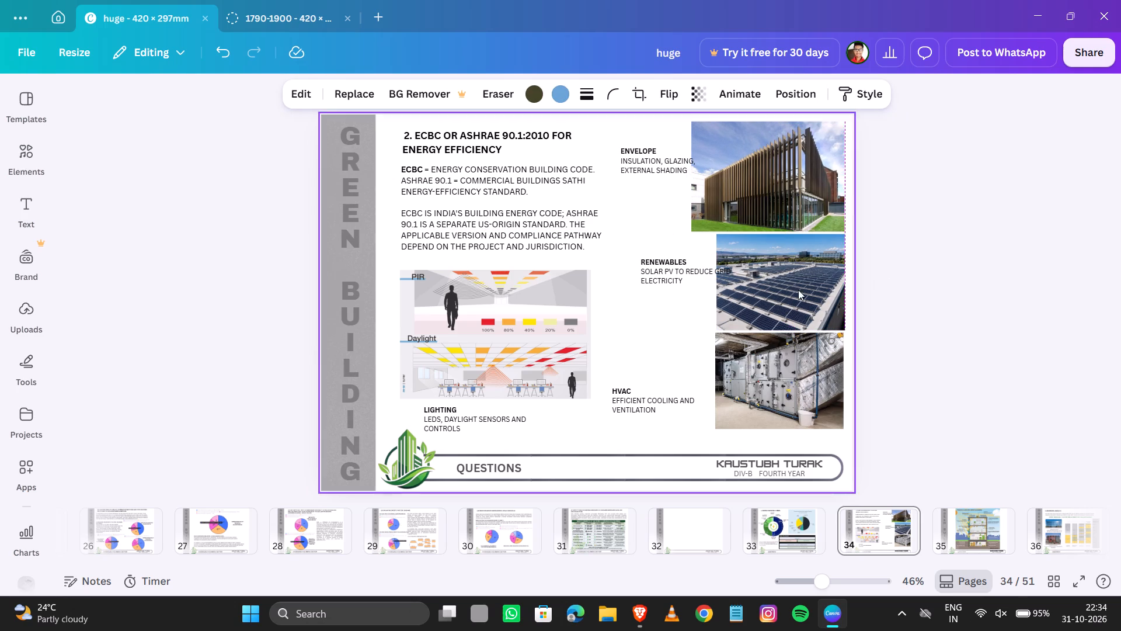
left_click(740, 303)
left_click(729, 305)
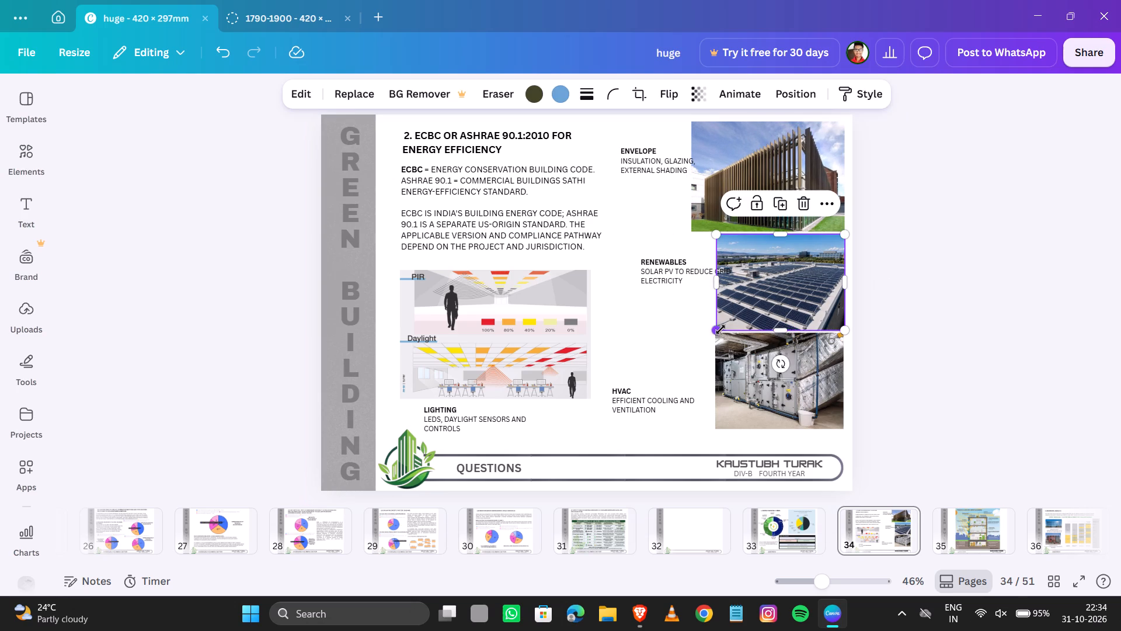
left_click_drag(720, 330, 693, 345)
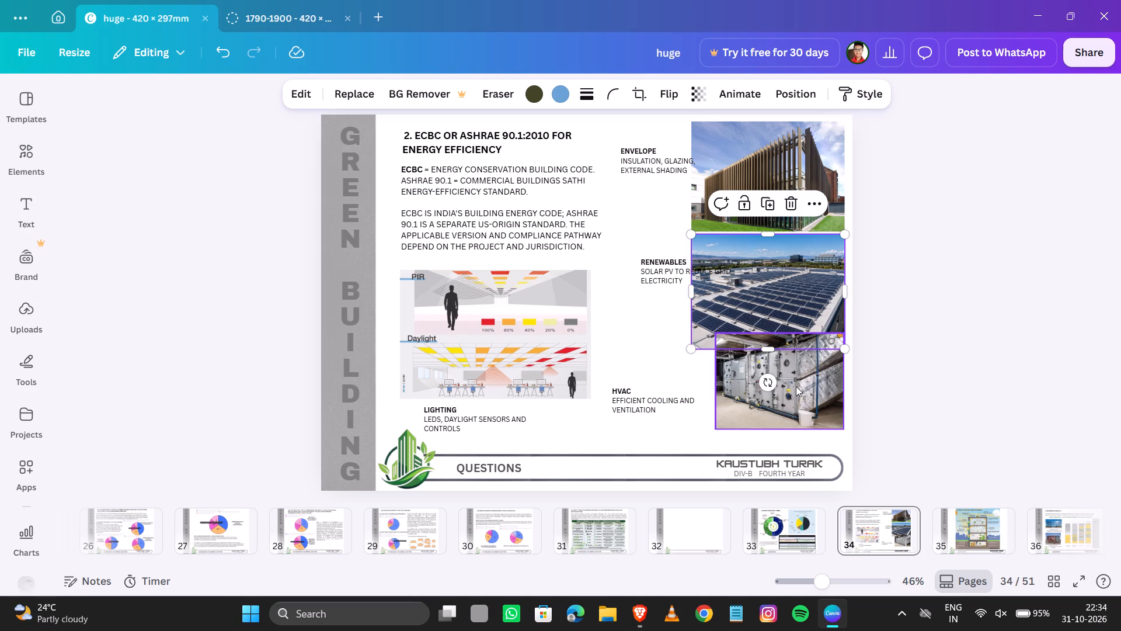
Lower the HVAC image, align its right edge with the images above and enlarge it to their width, ending just above the footer.
left_click(796, 386)
key("Down")
key("Down")
key("Down")
key("Down")
key("Right")
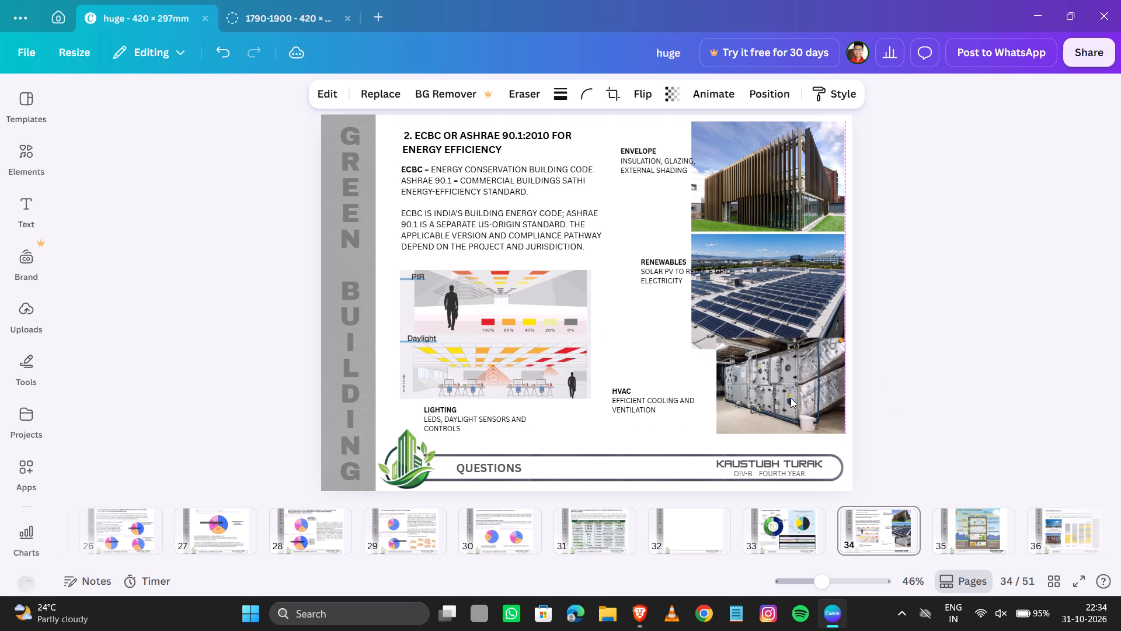
key("Right")
key("Left")
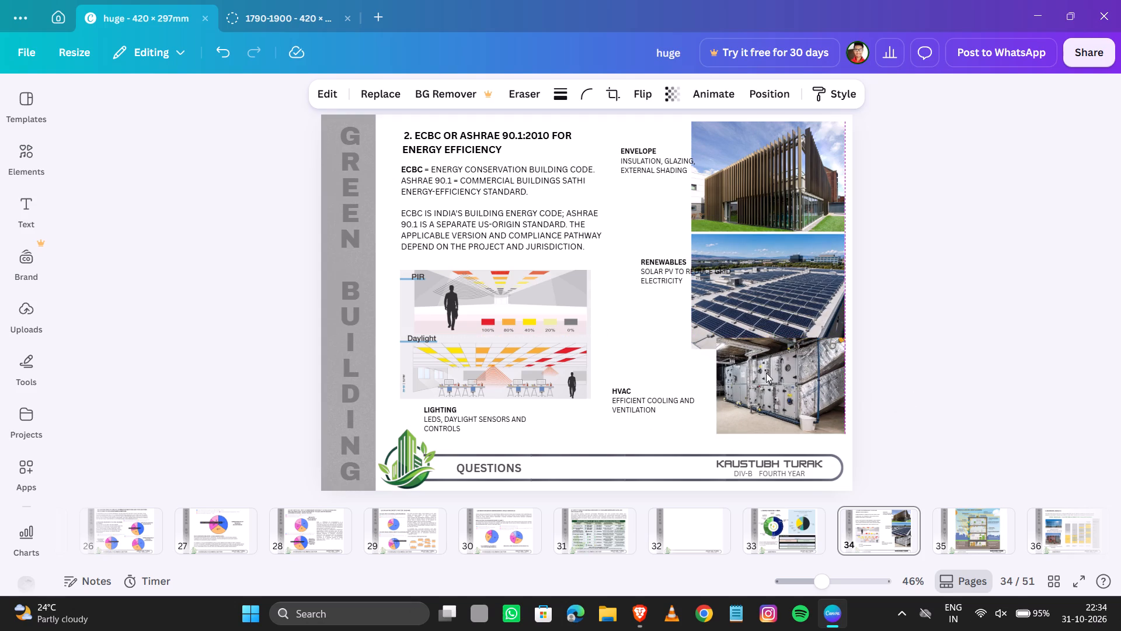
left_click(766, 373)
left_click(733, 409)
left_click_drag(716, 431, 701, 444)
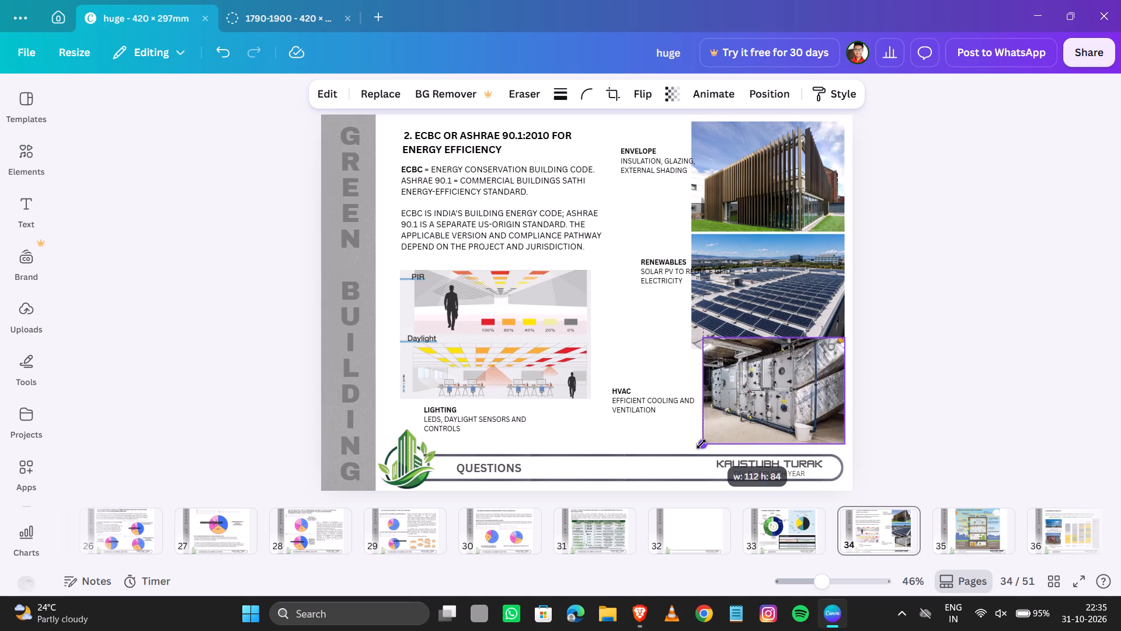
left_click_drag(701, 444, 694, 450)
left_click(994, 368)
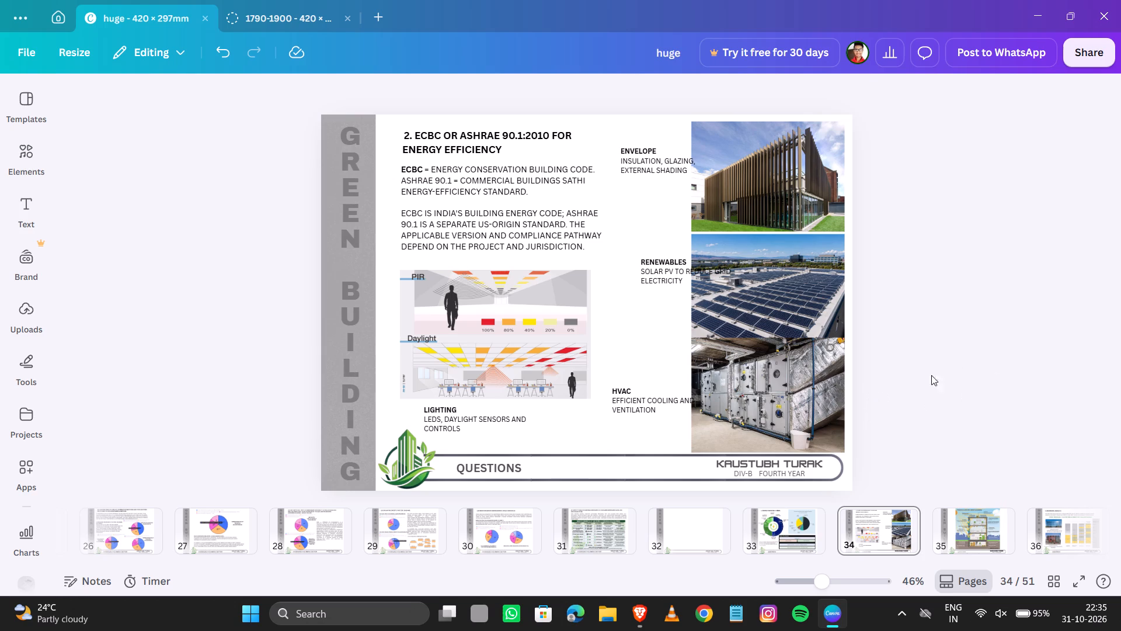
Shift the envelope image up and right into the page's upper-right corner.
left_click(779, 171)
key("Up")
key("Right")
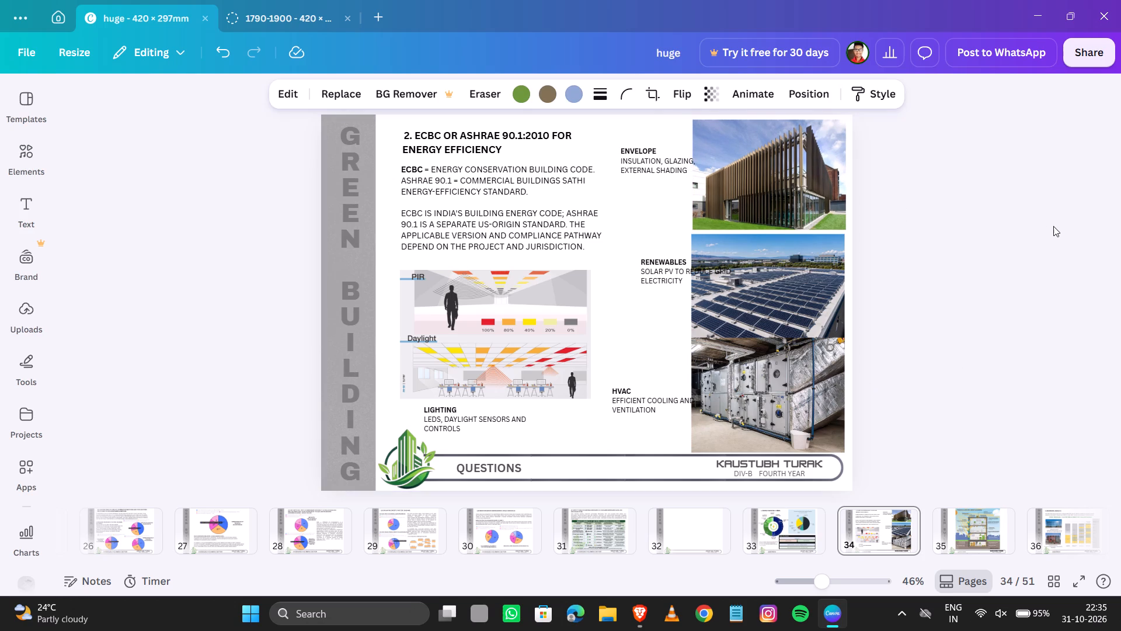
key("Right")
key("Up")
key("Right")
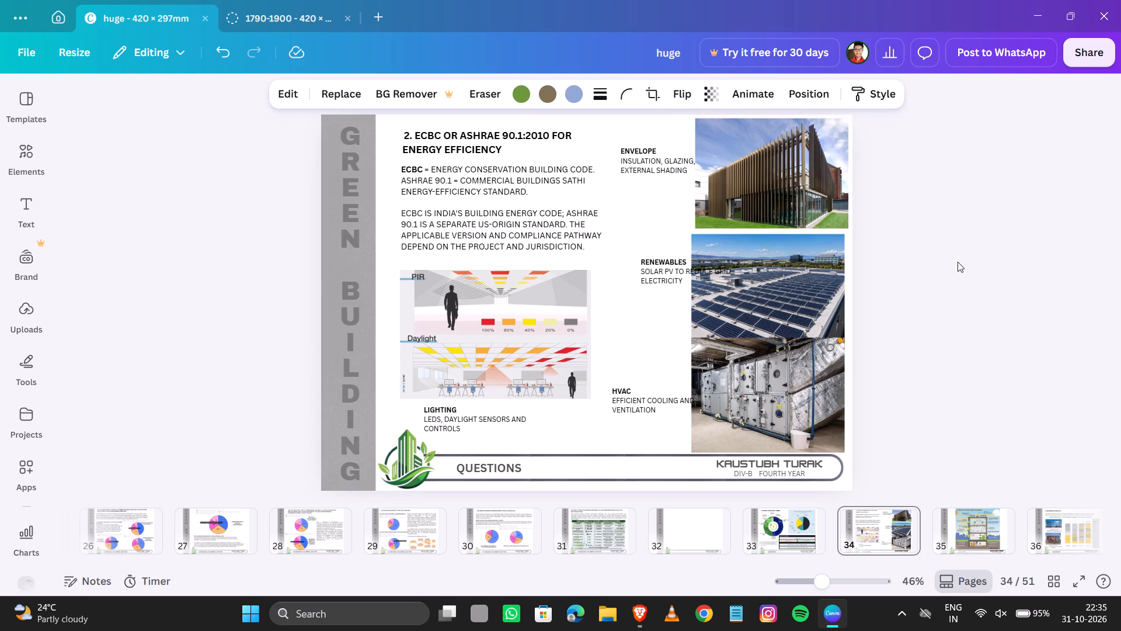
key("Up")
key("Right")
key("Right")
key("Right")
key("Up")
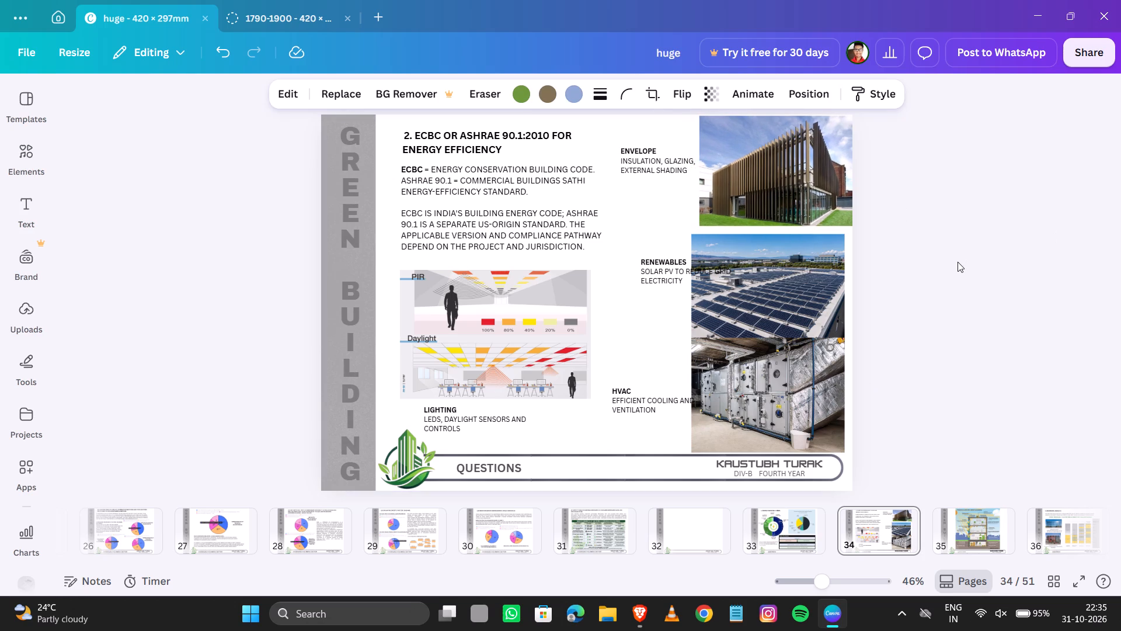
Shift the renewables image right to the page's edge and raise it close beneath the envelope image.
left_click(775, 303)
key("Right")
key("Right")
key("Right")
key("Right")
key("Right")
key("Right")
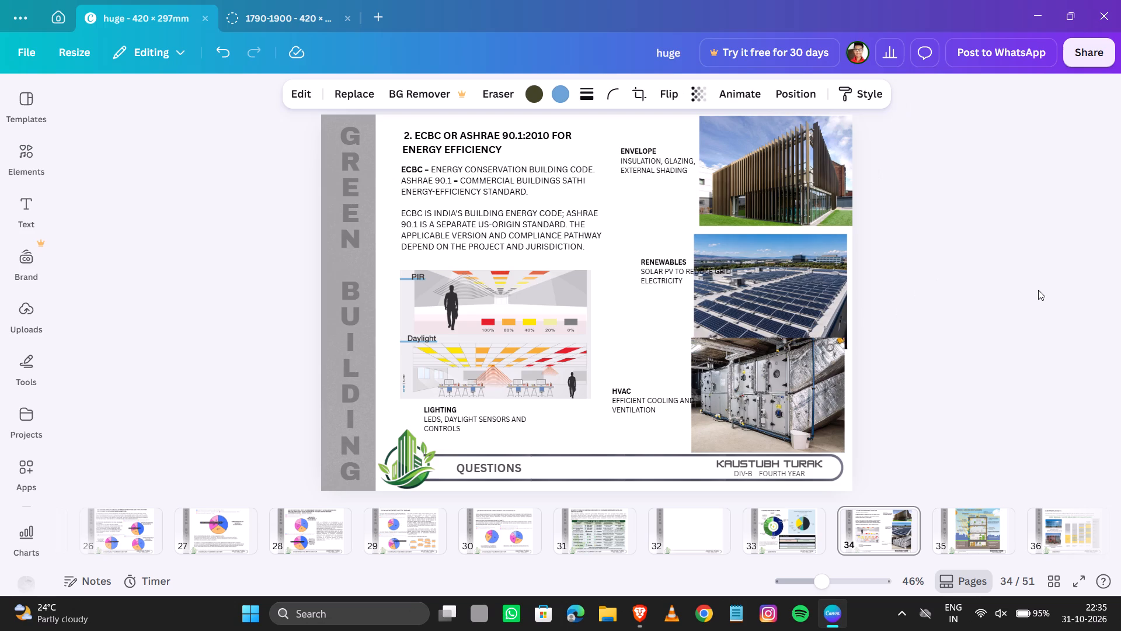
key("Up")
key("Up")
key("Up")
Shift the envelope image left, leaving a narrow margin at the page's right edge, and raise it flush with the page top.
left_click(819, 172)
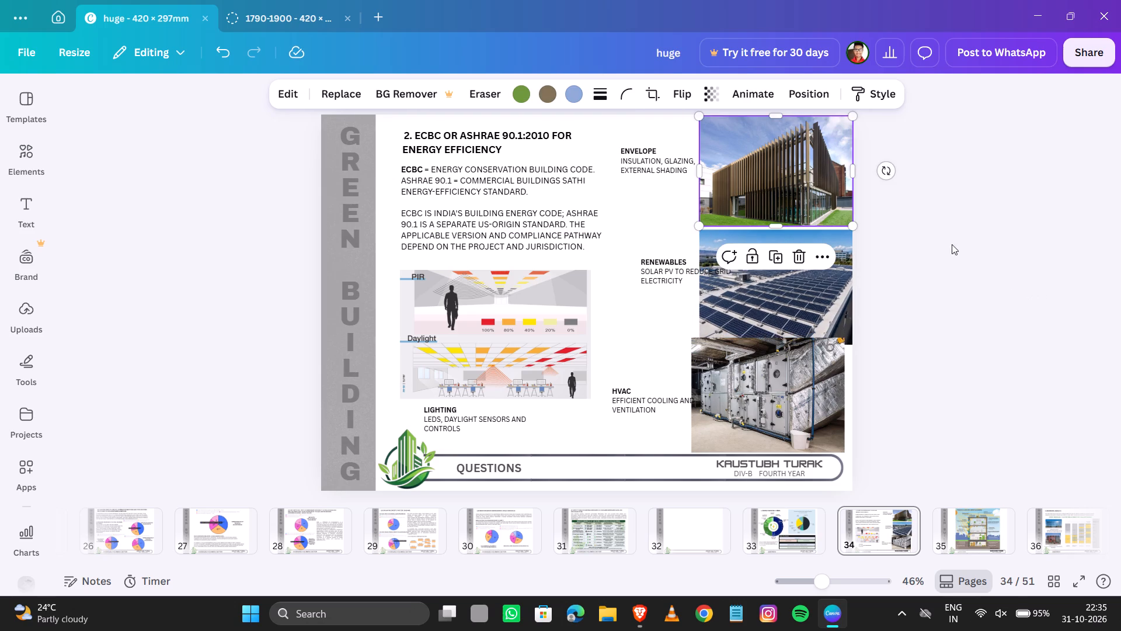
key("Left")
key("Left")
key("Left")
key("Left")
key("Left")
key("Left")
key("Left")
key("Left")
key("Left")
key("Up")
key("Left")
key("Left")
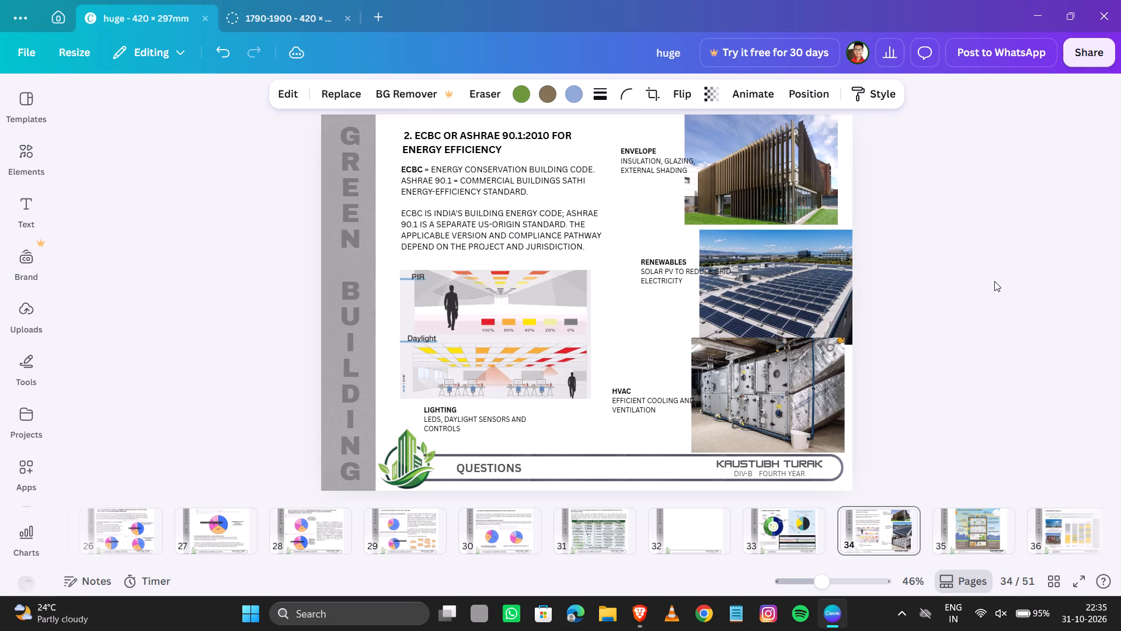
key("Right")
Shift the renewables image left to line up with the envelope image and raise it to touch that image's lower edge.
left_click(814, 293)
key("Left")
key("Left")
key("Left")
key("Left")
key("Left")
key("Left")
key("Left")
key("Left")
key("Left")
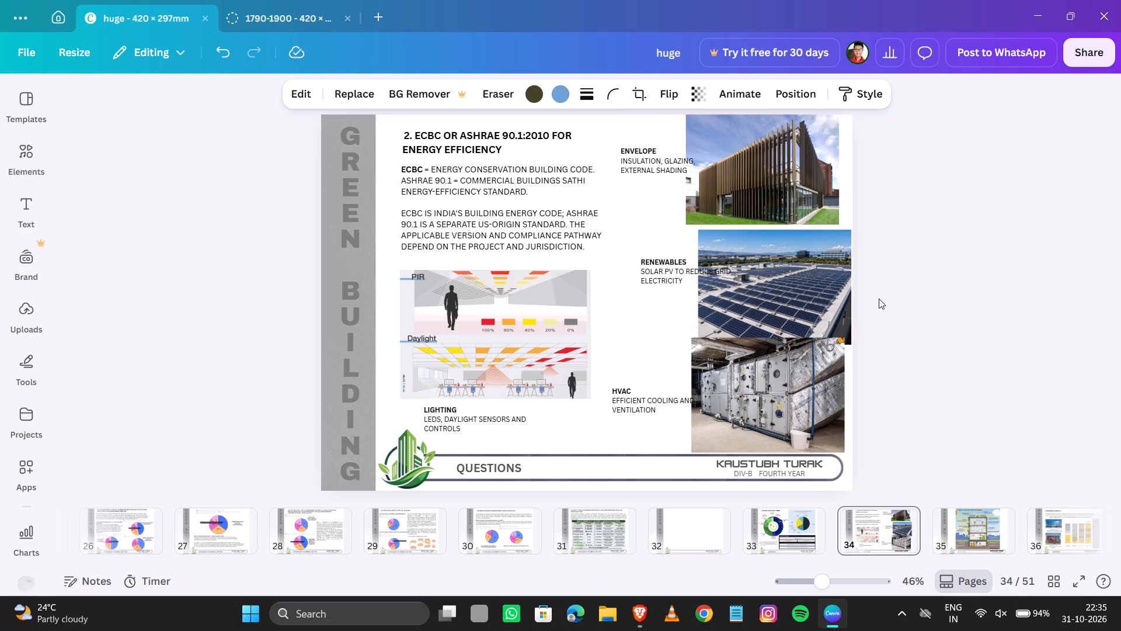
key("Left")
key("Up")
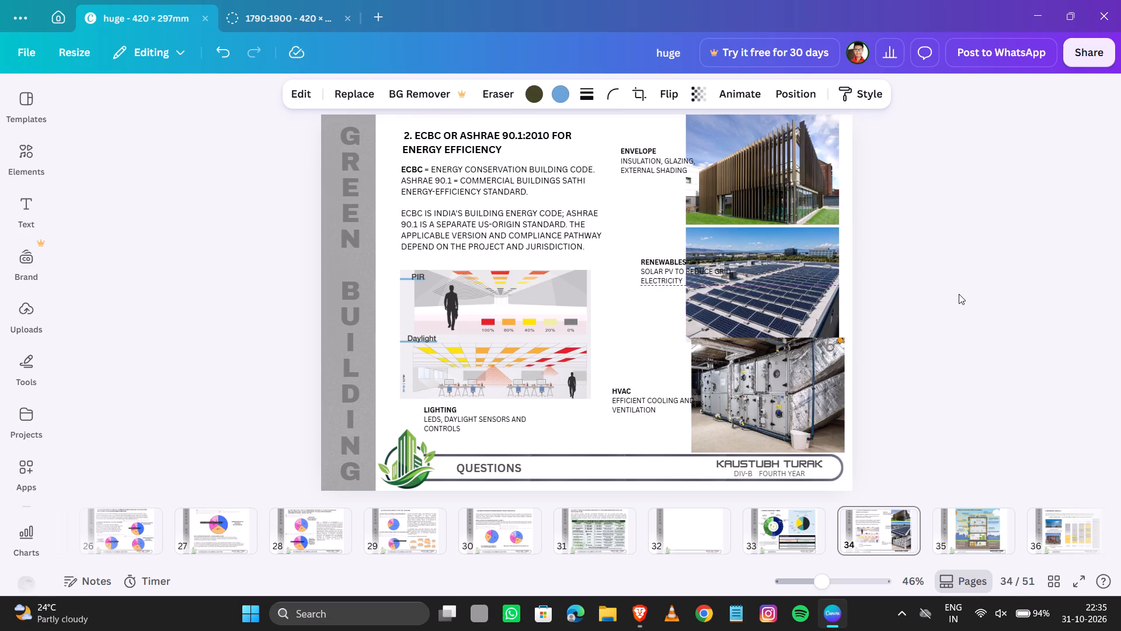
key("Up")
key("Up")
key("Up")
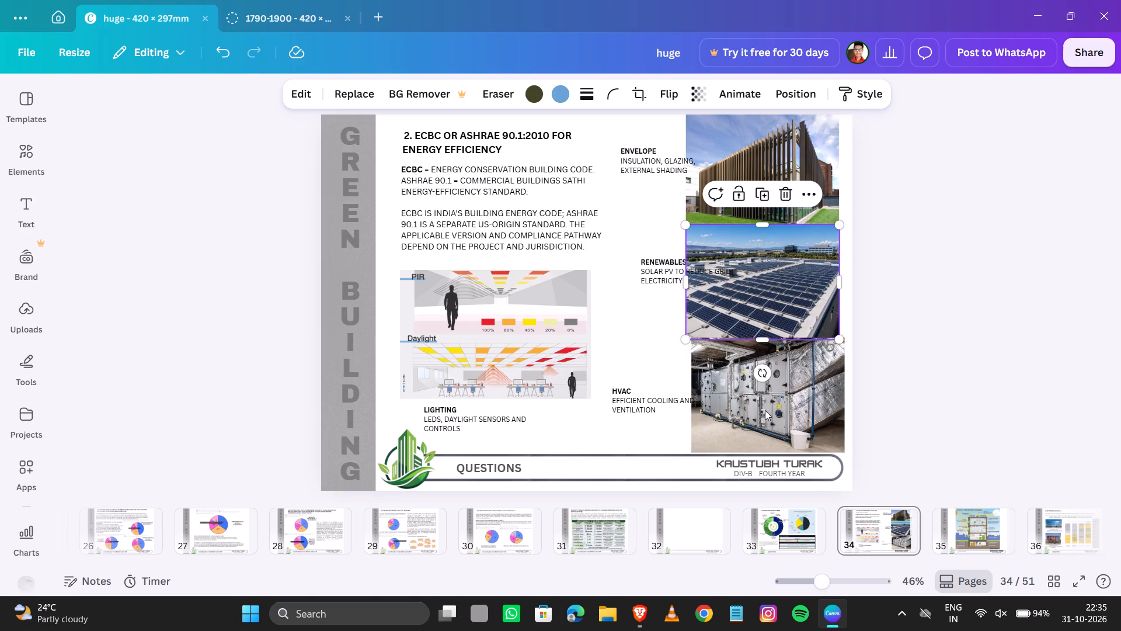
Shift the HVAC image left in line with the renewables image and set it directly beneath, closing the image column above the footer.
left_click(765, 410)
key("Down")
key("Left")
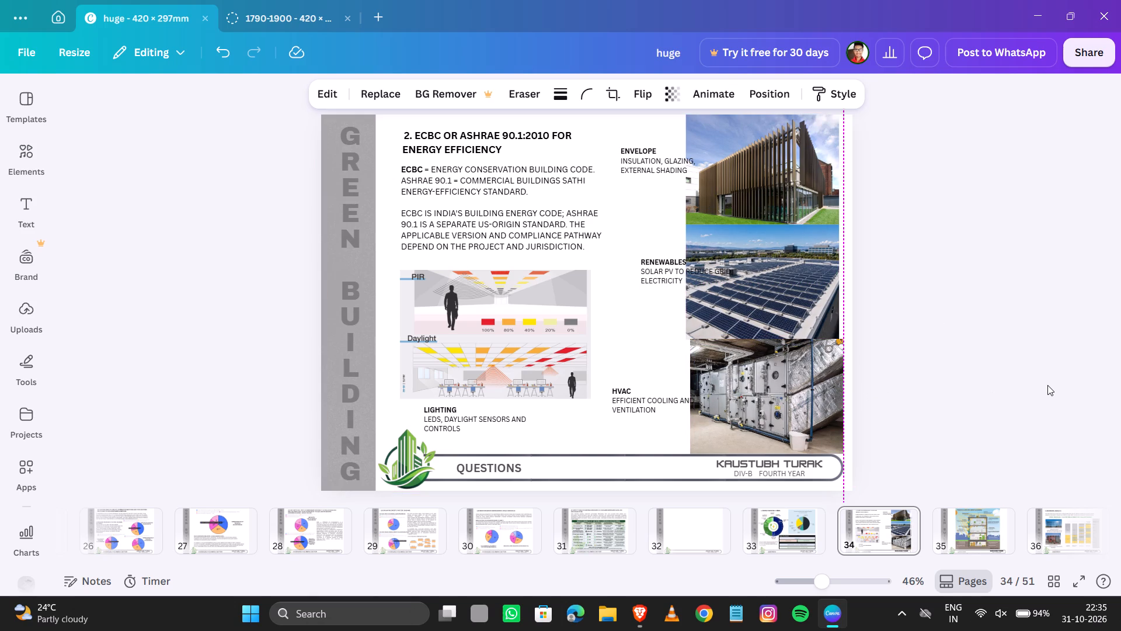
key("Left")
key("Left")
key("Down")
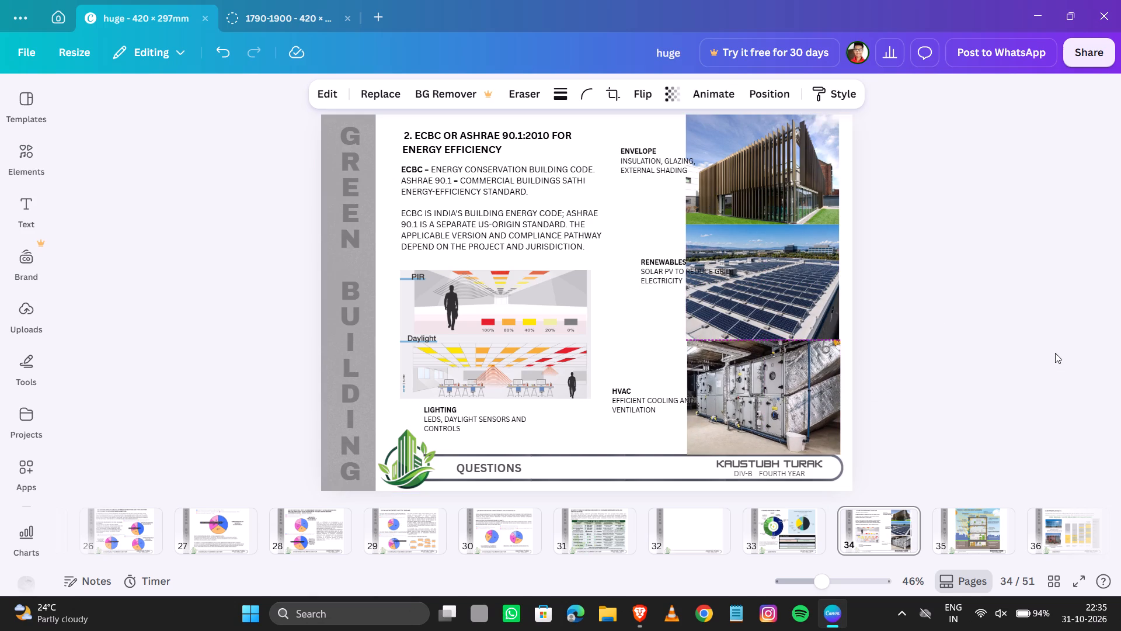
key("Down")
key("Up")
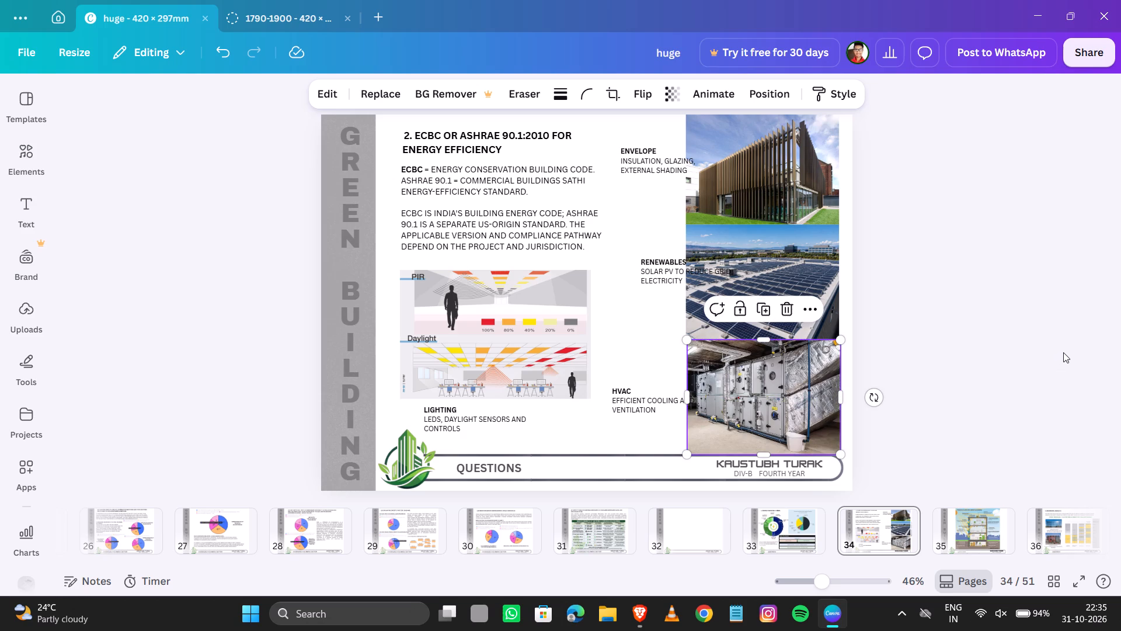
key("Up")
left_click(1064, 352)
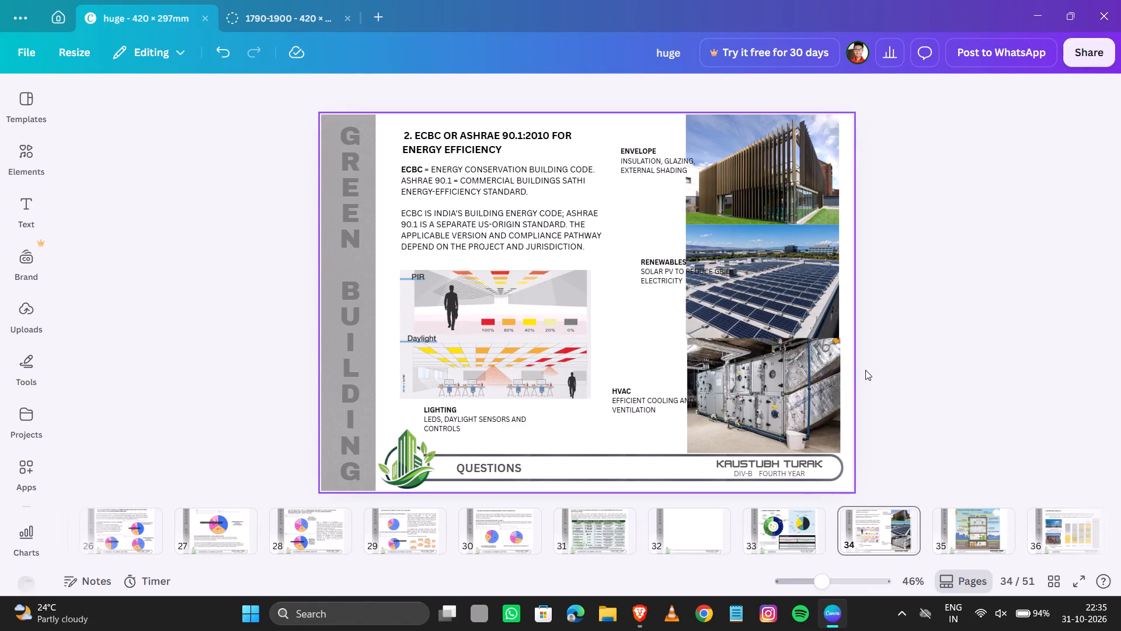
left_click(813, 384)
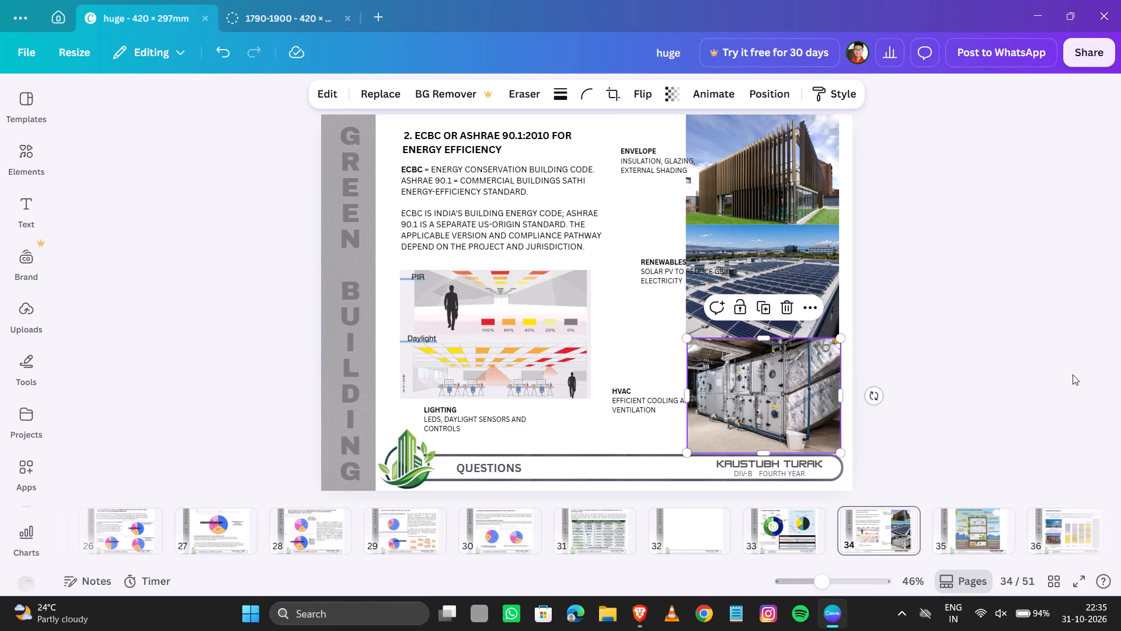
key("Left")
key("Up")
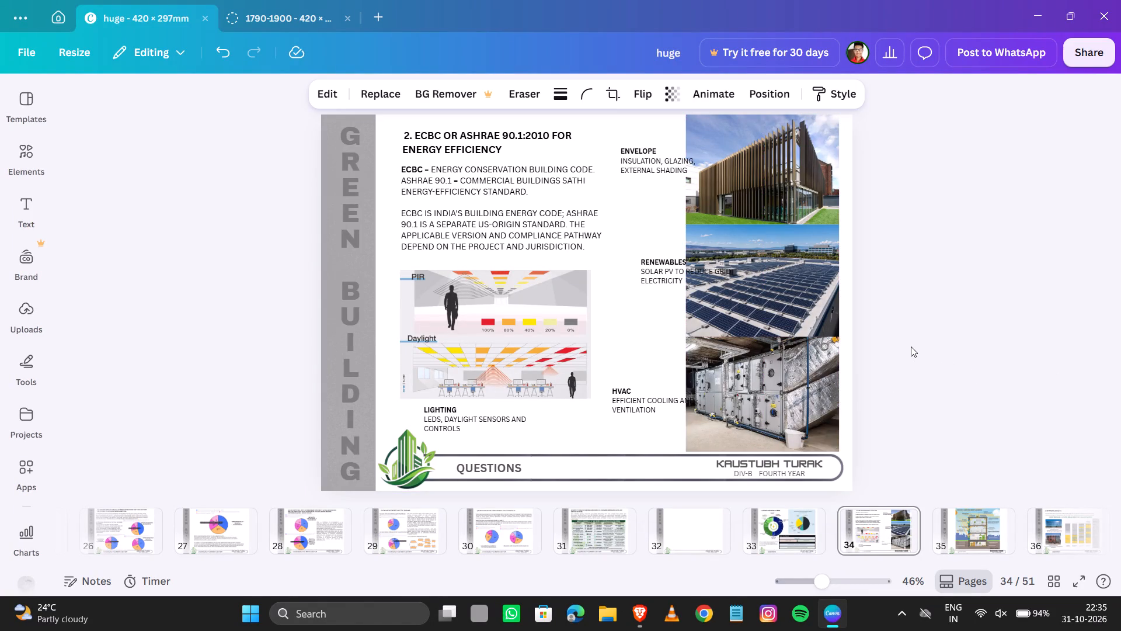
left_click(920, 331)
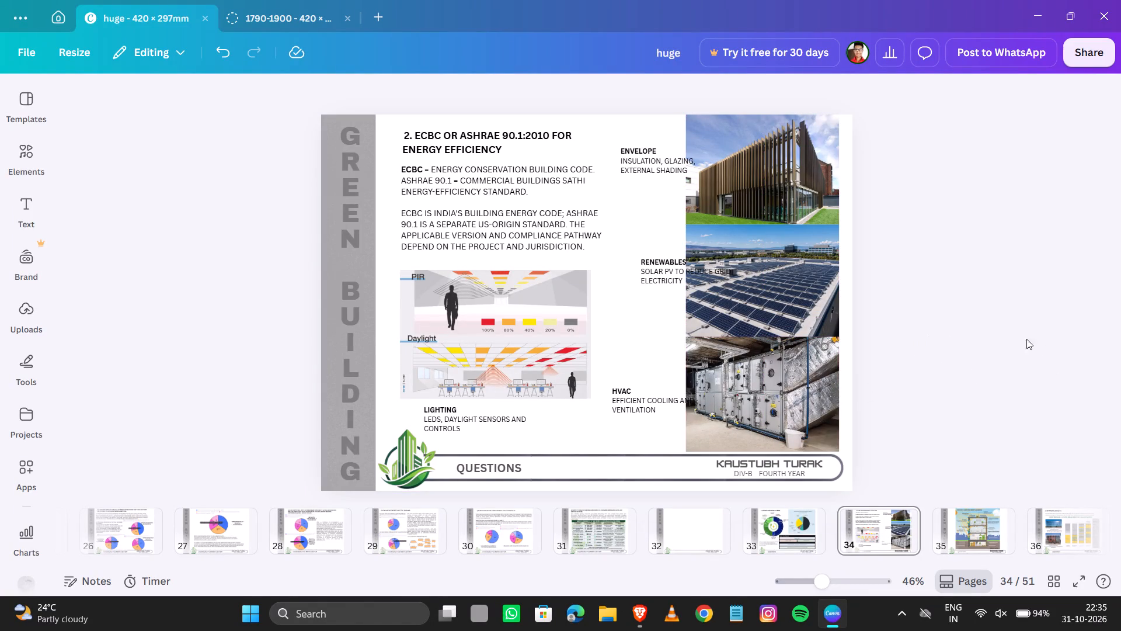
Move the HVAC caption down to the foot of the HVAC image, just above the footer bar.
left_click_drag(642, 405, 640, 380)
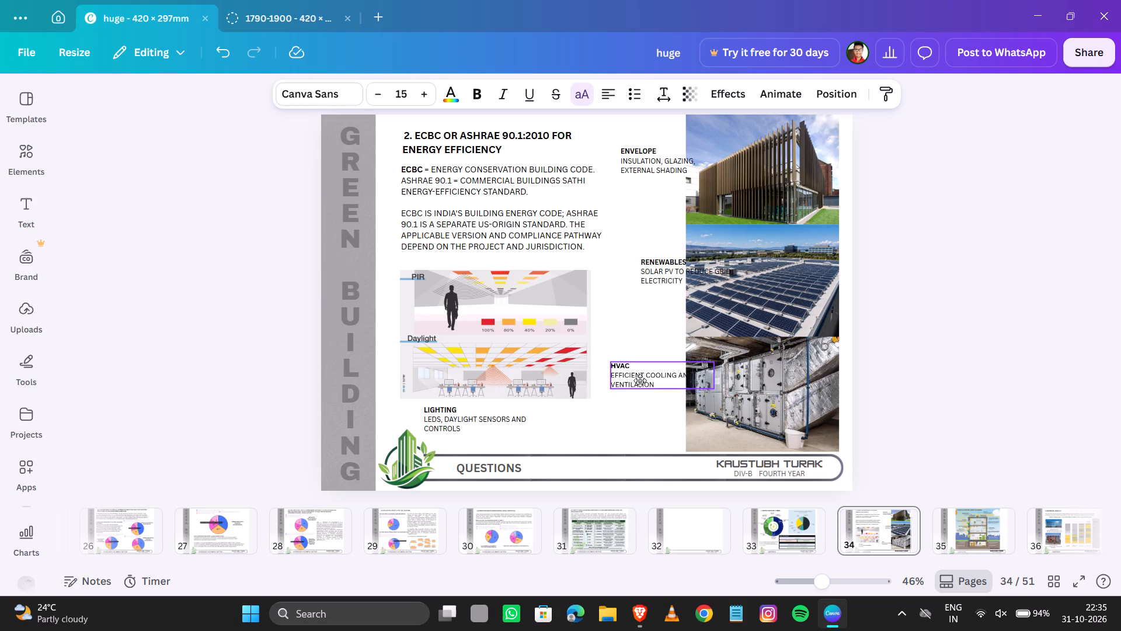
left_click_drag(640, 380, 633, 396)
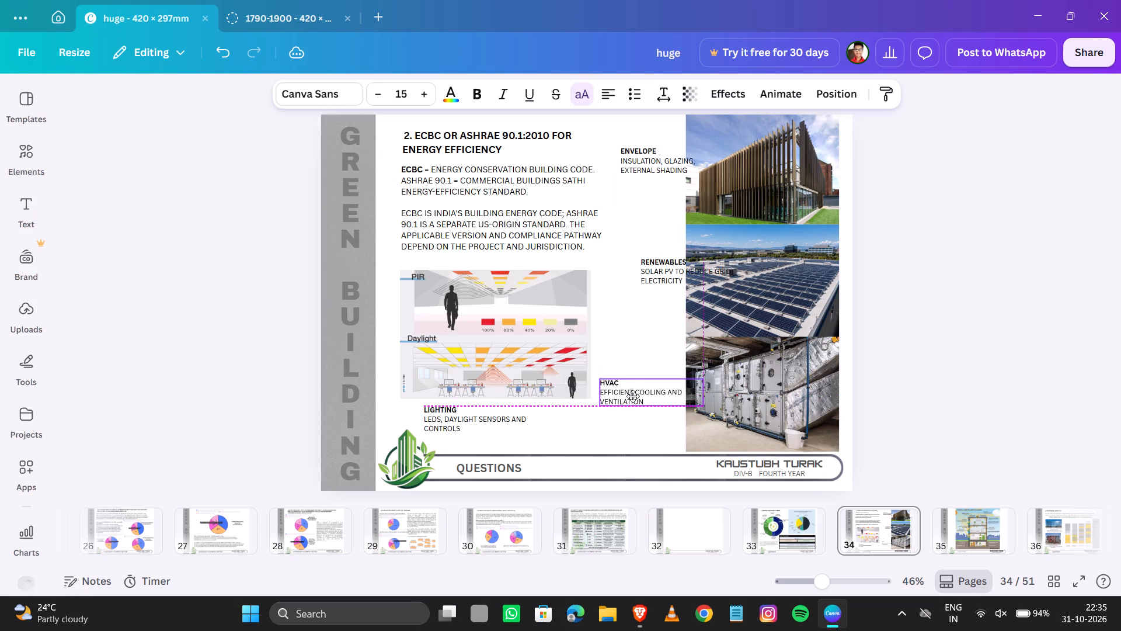
left_click_drag(633, 396, 661, 442)
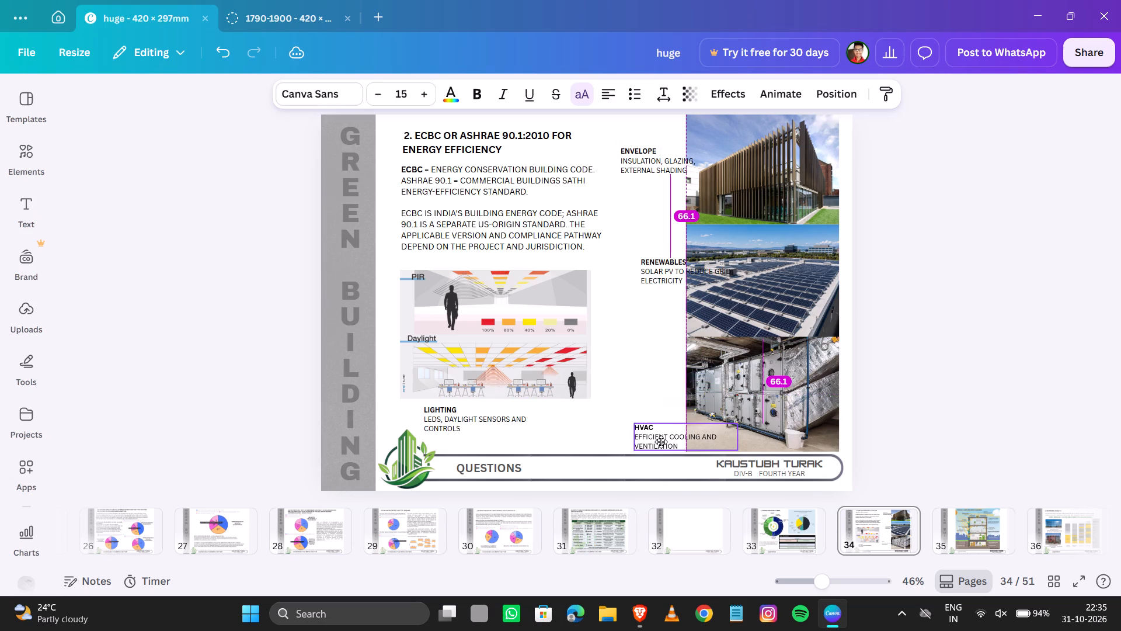
left_click_drag(661, 442, 662, 442)
left_click(1035, 358)
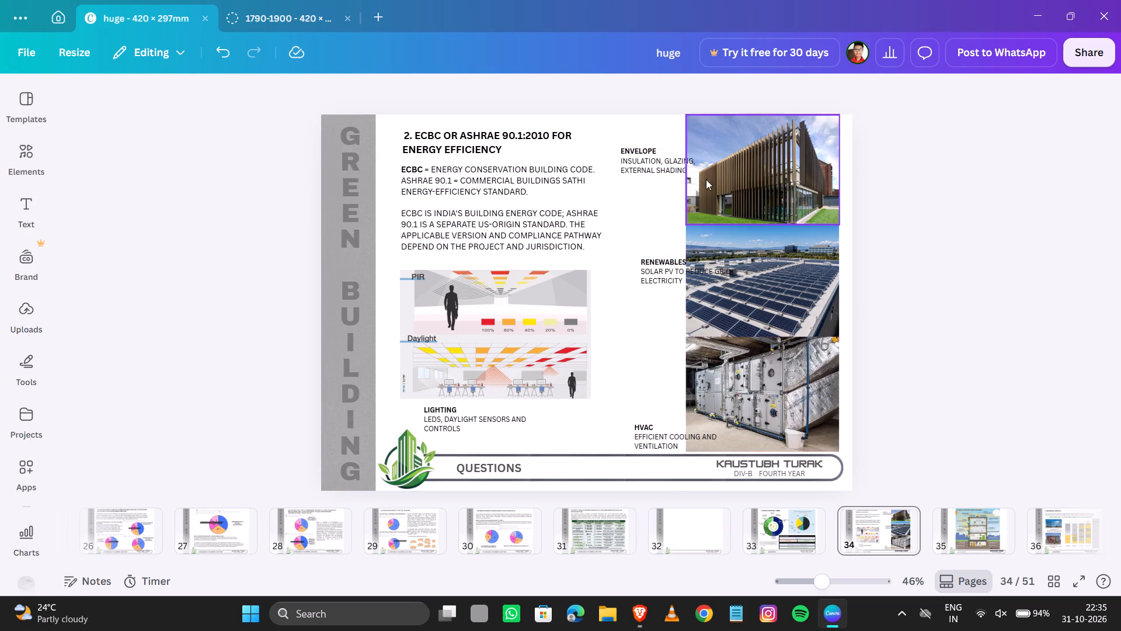
Move the Renewables caption down beside the foot of the solar panel image, with its left edge in line with the Envelope caption.
left_click_drag(666, 271, 656, 329)
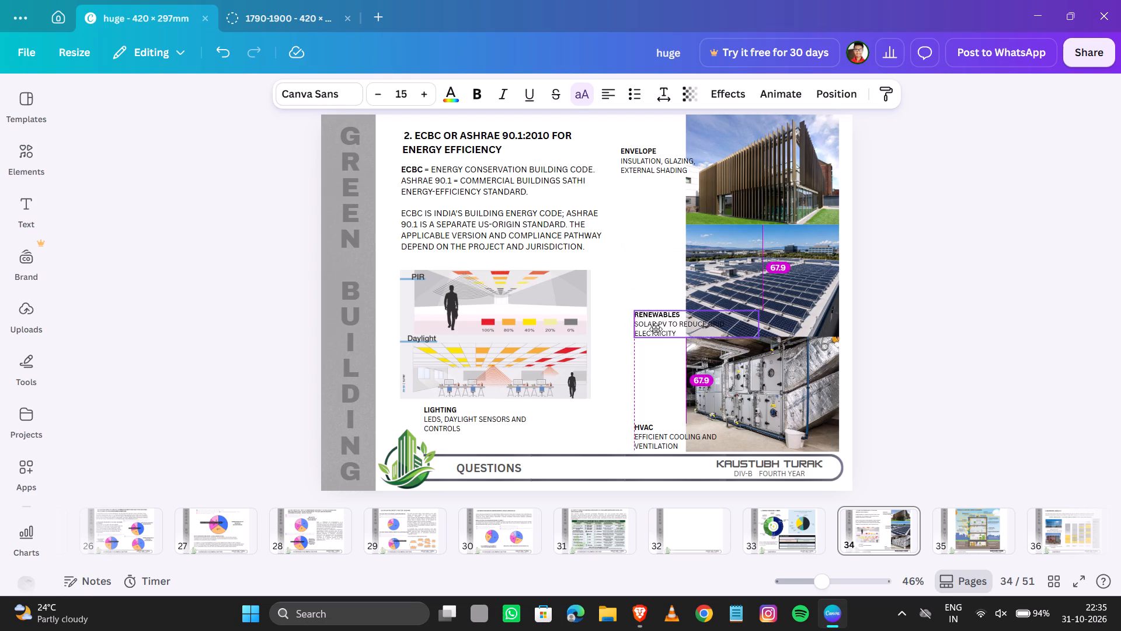
left_click_drag(656, 329, 646, 331)
key("Up")
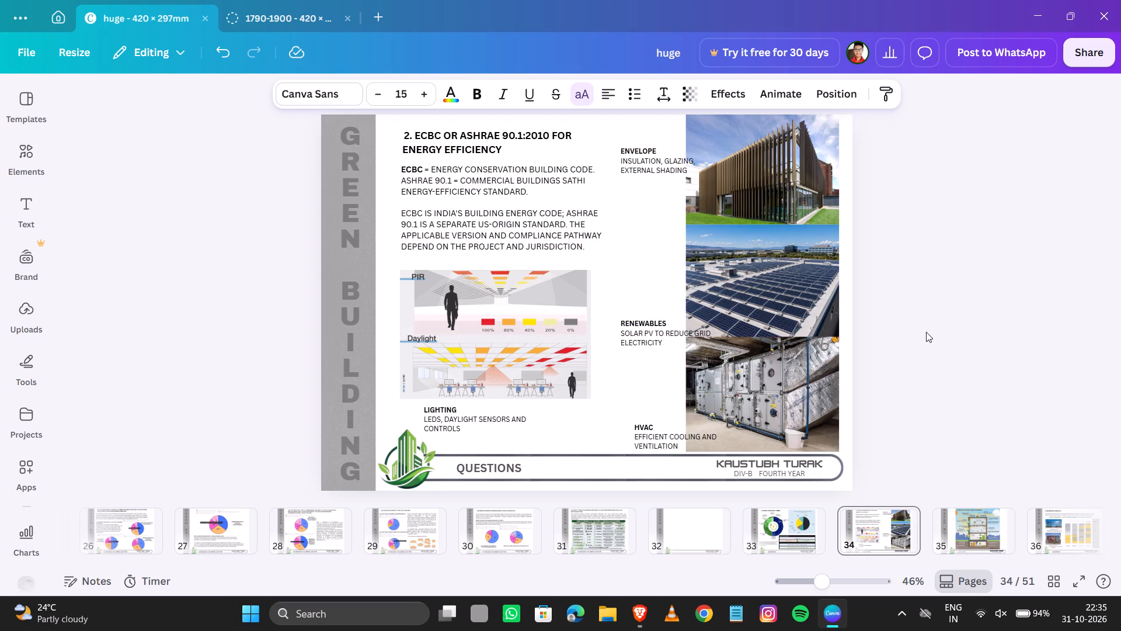
key("Up")
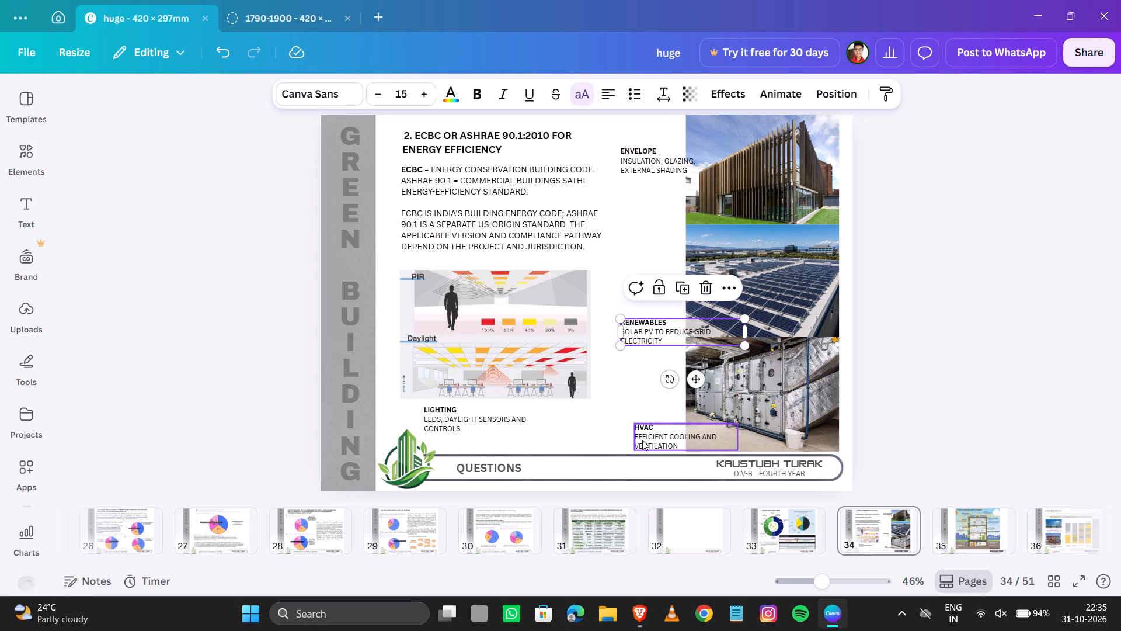
Shift the HVAC caption left along the footer bar to line up with the left edges of the captions above.
left_click(642, 440)
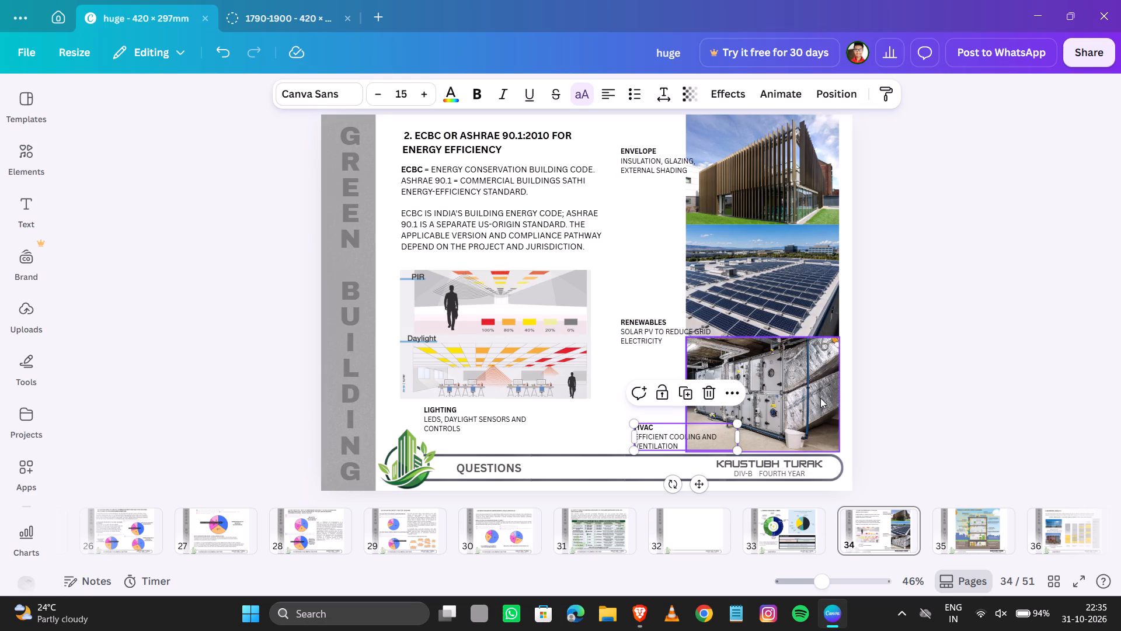
left_click(997, 328)
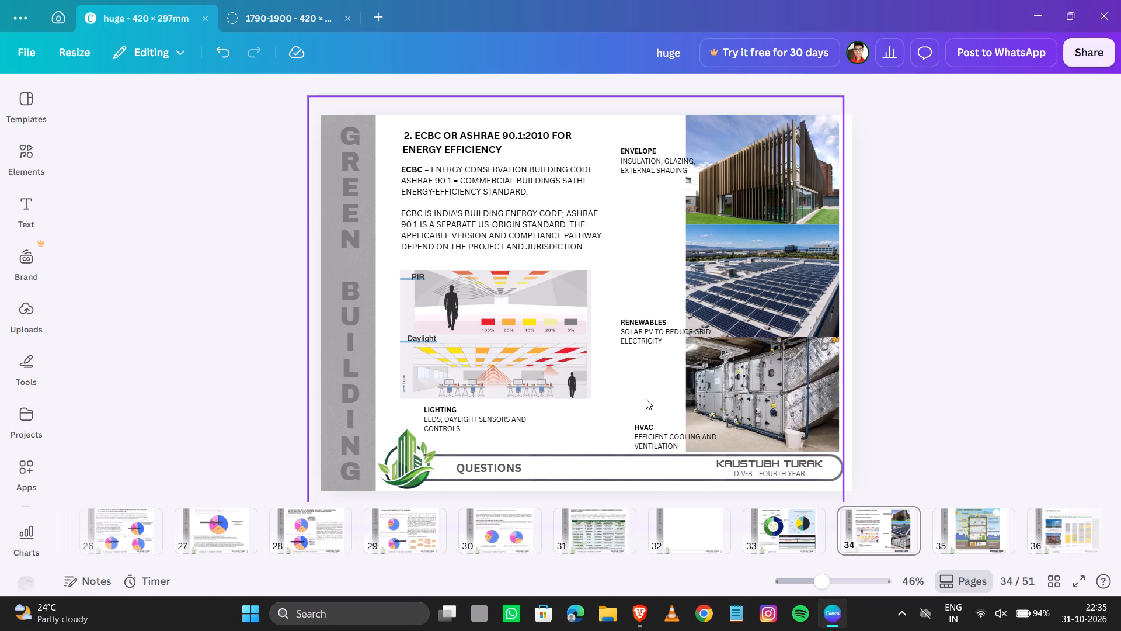
left_click(656, 442)
key("Left")
key("Left")
key("Left")
key("Left")
key("Left")
key("Left")
key("Left")
key("Left")
key("Left")
key("Left")
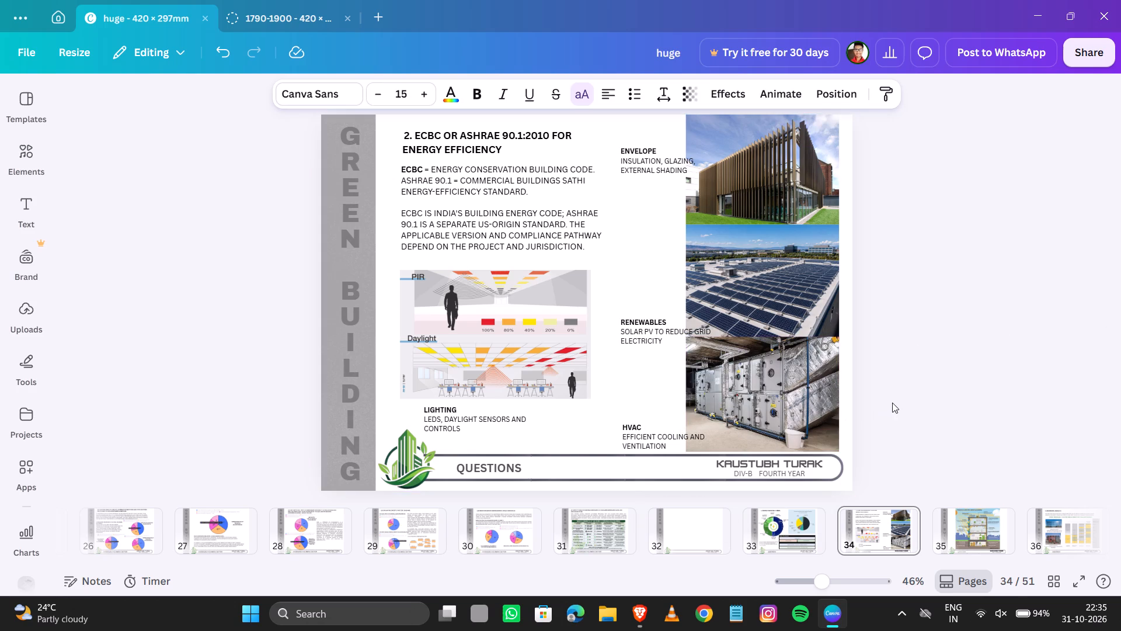
key("Left")
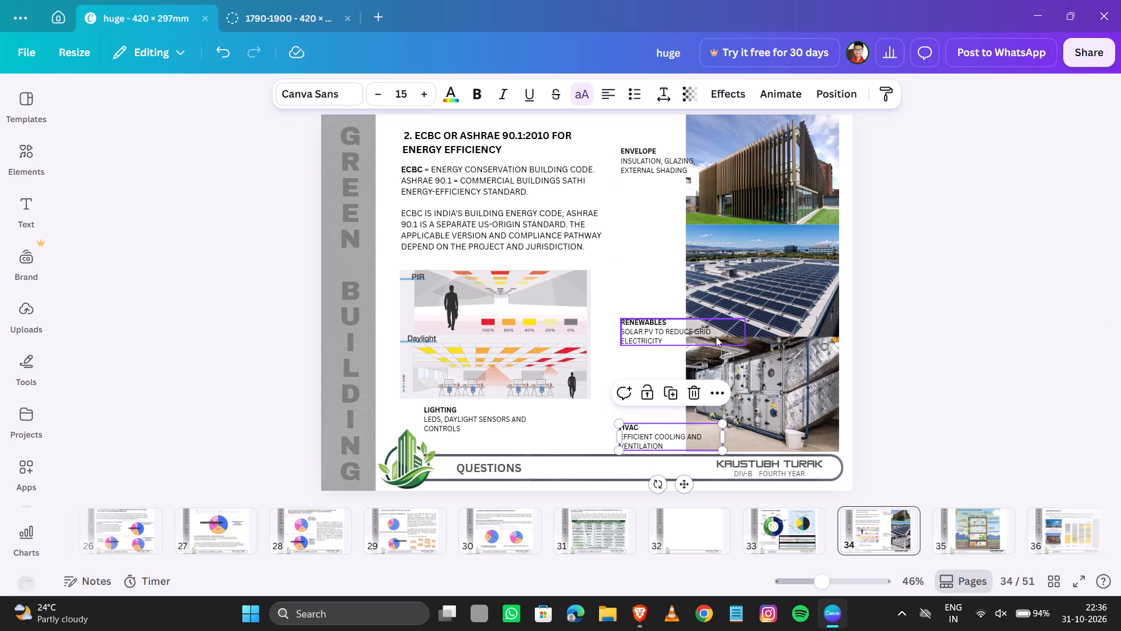
key("Left")
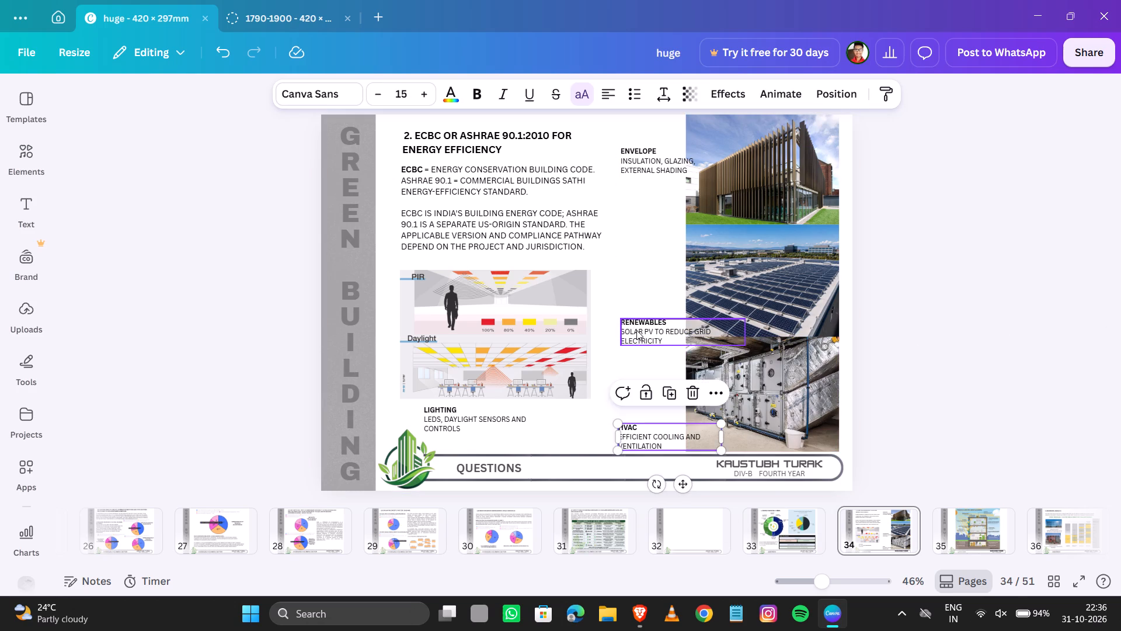
key("Right")
Nudge the Renewables and Envelope captions slightly left so both share the HVAC caption's left edge.
left_click(643, 323)
key("Left")
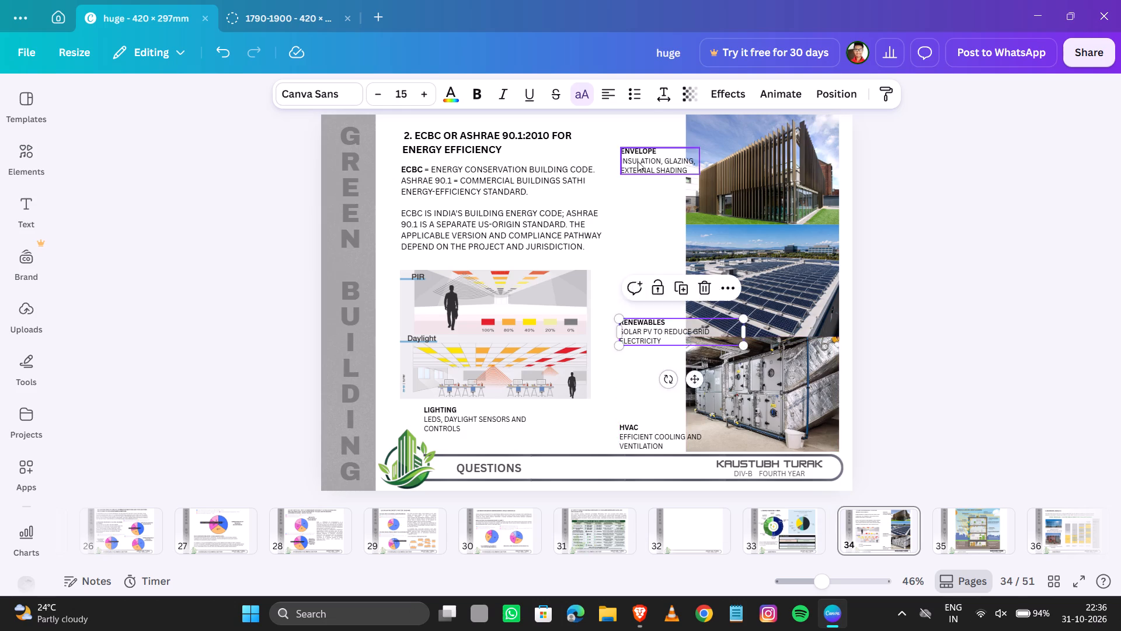
left_click(638, 161)
key("Left")
left_click(938, 287)
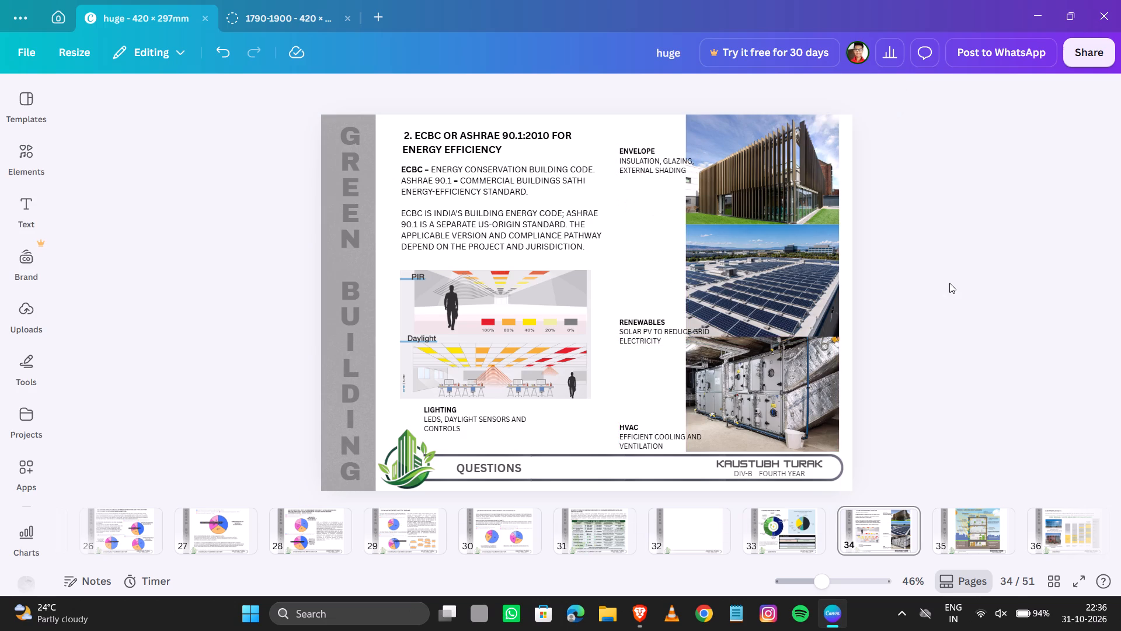
Lower the Envelope caption to sit beside the bottom of the envelope image, just above the image's lower edge.
left_click(649, 165)
key("Down")
key("Down")
key("Down")
key("Down")
key("Down")
key("Down")
key("Down")
key("Down")
key("Down")
key("Down")
key("Down")
key("Down")
key("Down")
key("Down")
key("Down")
key("Down")
key("Down")
key("Down")
key("Down")
key("Down")
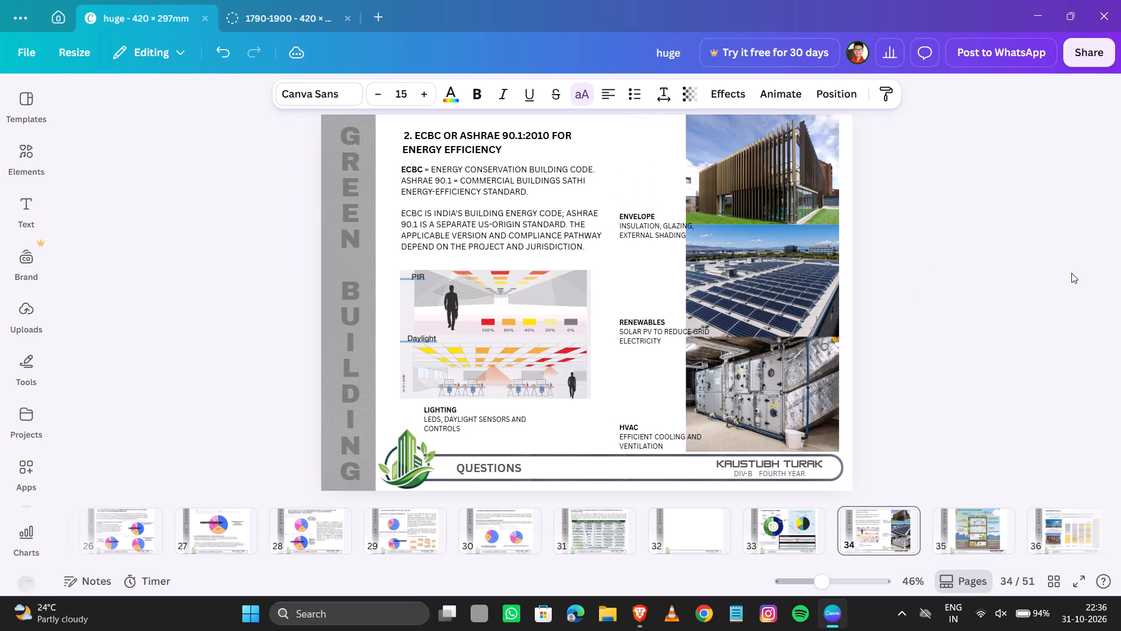
key("Down")
key("Up")
key("Up")
key("Up")
key("Up")
key("Up")
key("Up")
key("Up")
key("Up")
key("Up")
key("Up")
key("Up")
key("Up")
key("Up")
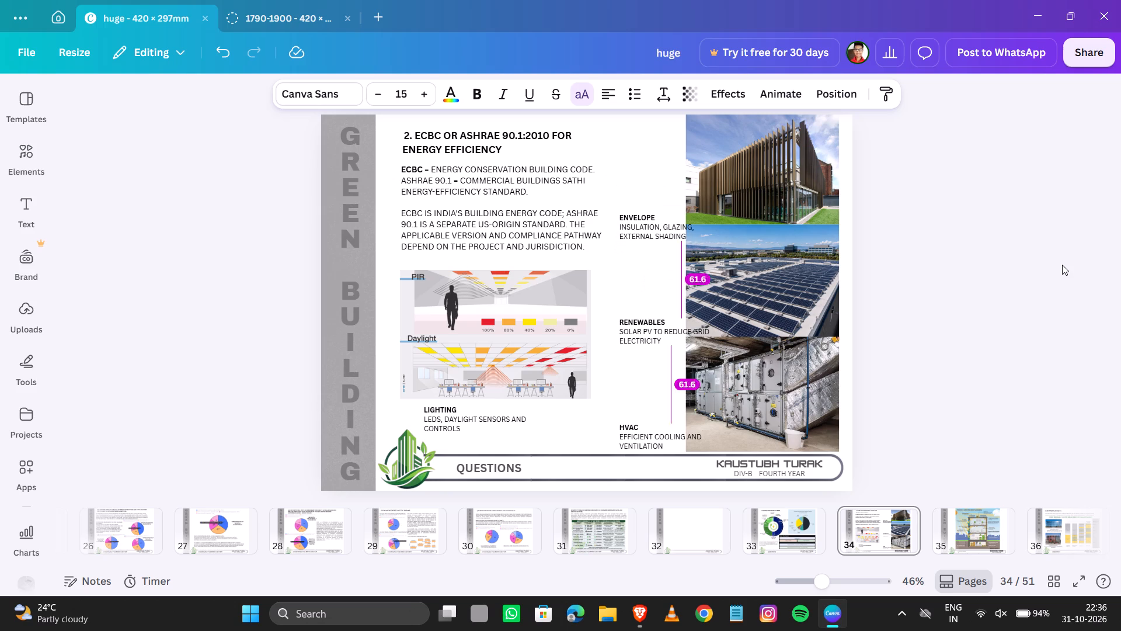
key("Up")
key("Up")
key("Up")
key("Up")
key("Up")
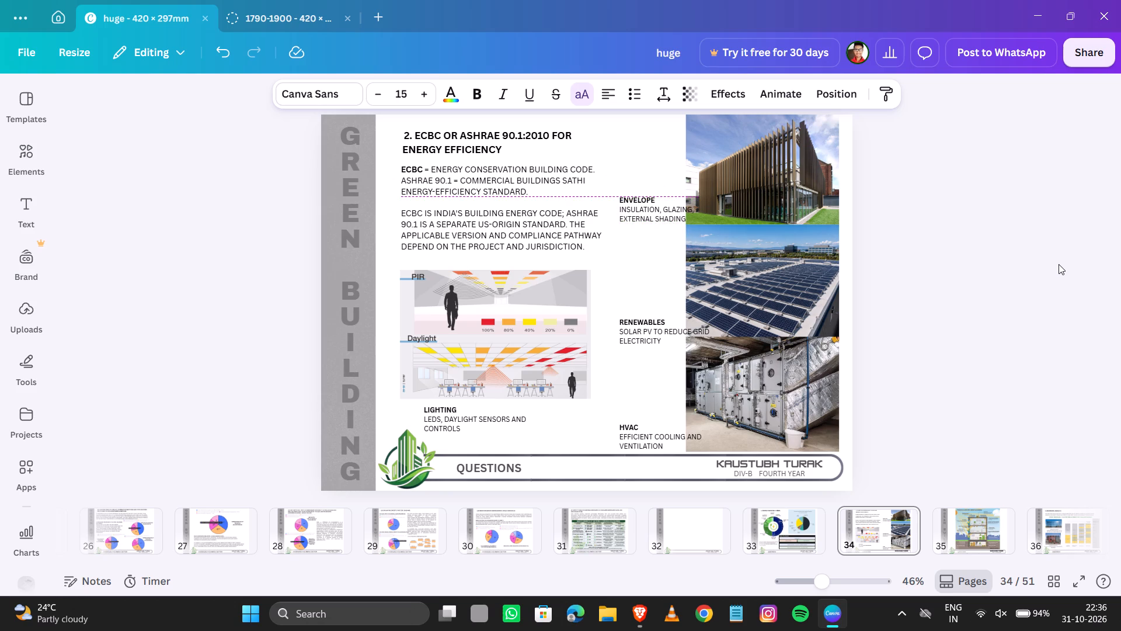
key("Down")
Raise the Renewables caption slightly so its last line sits level with the bottom edge of the solar panel image.
left_click(644, 318)
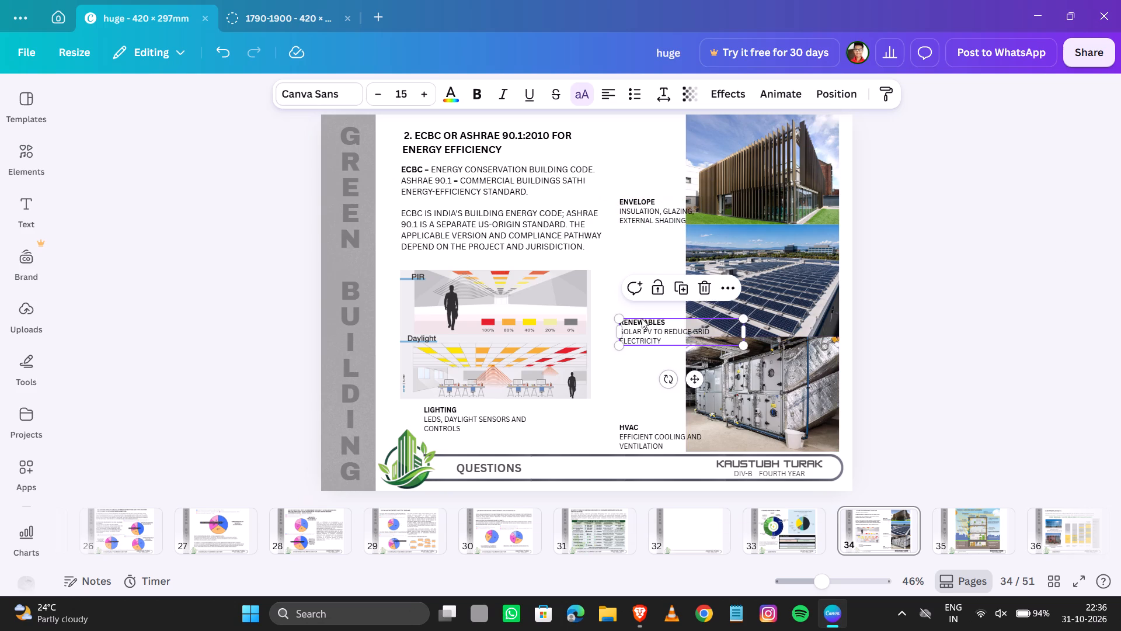
key("Up")
key("Up")
key("Up")
key("Up")
key("Up")
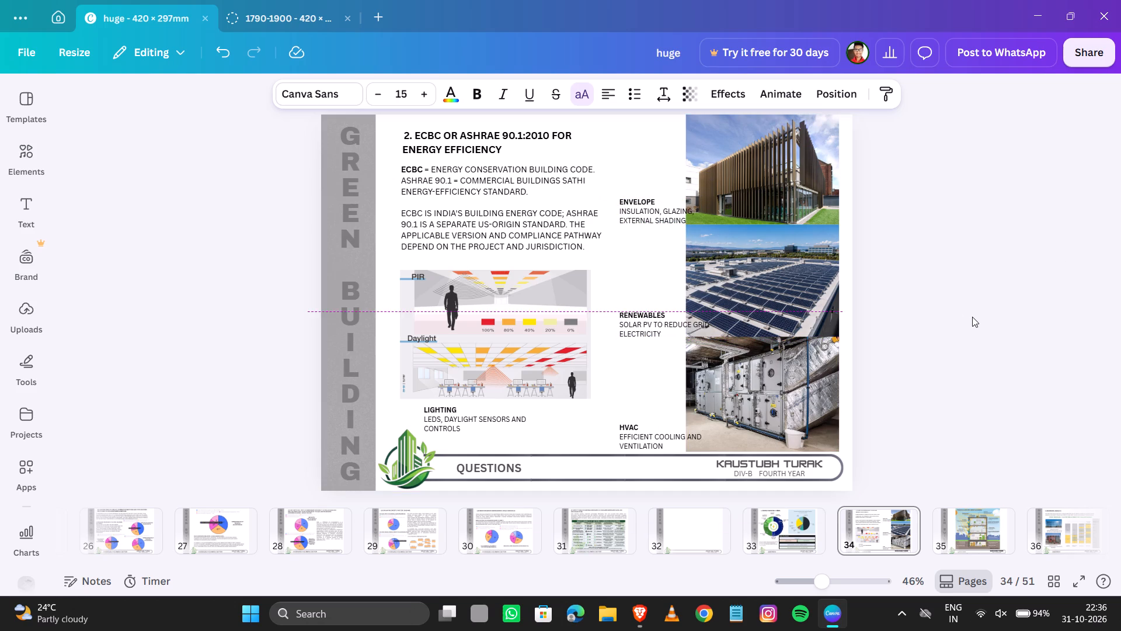
key("Down")
Nudge the HVAC caption slightly down so its last line sits level with the bottom of the HVAC image.
left_click(646, 438)
key("Up")
key("Down")
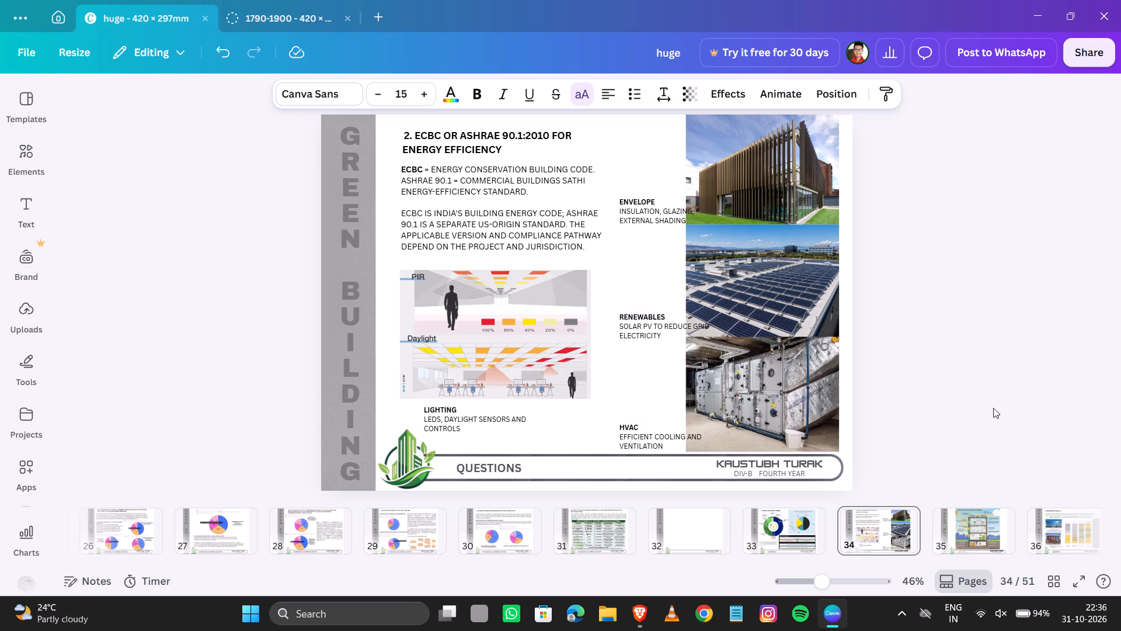
key("Down")
left_click(1021, 341)
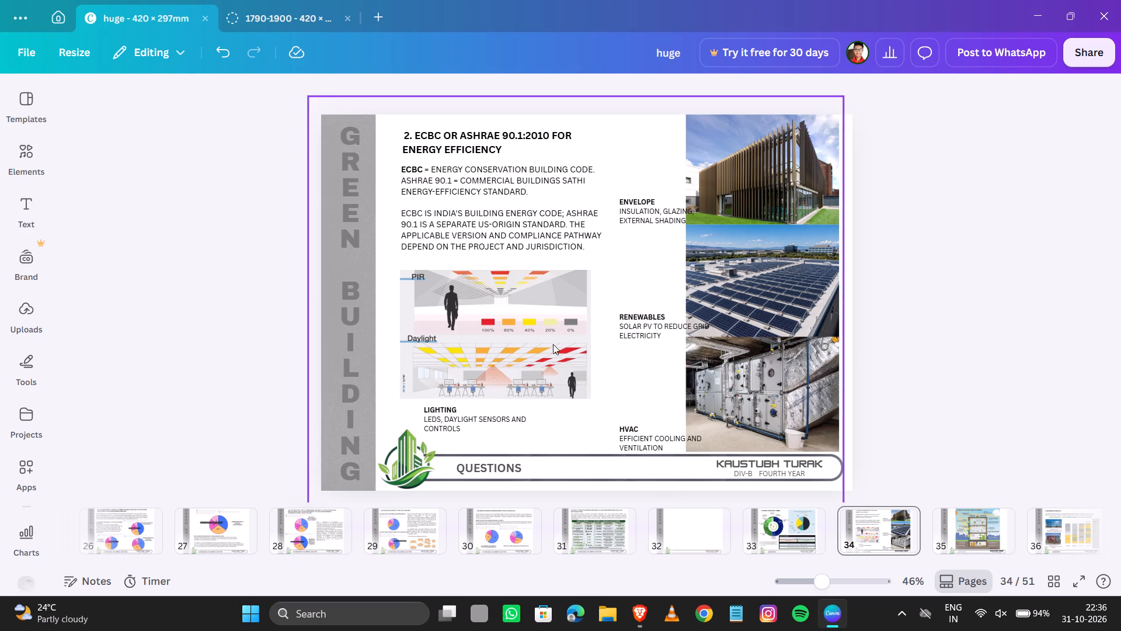
Lower the Lighting caption slightly toward the footer bar to leave more room beneath the PIR/Daylight diagram.
left_click(451, 423)
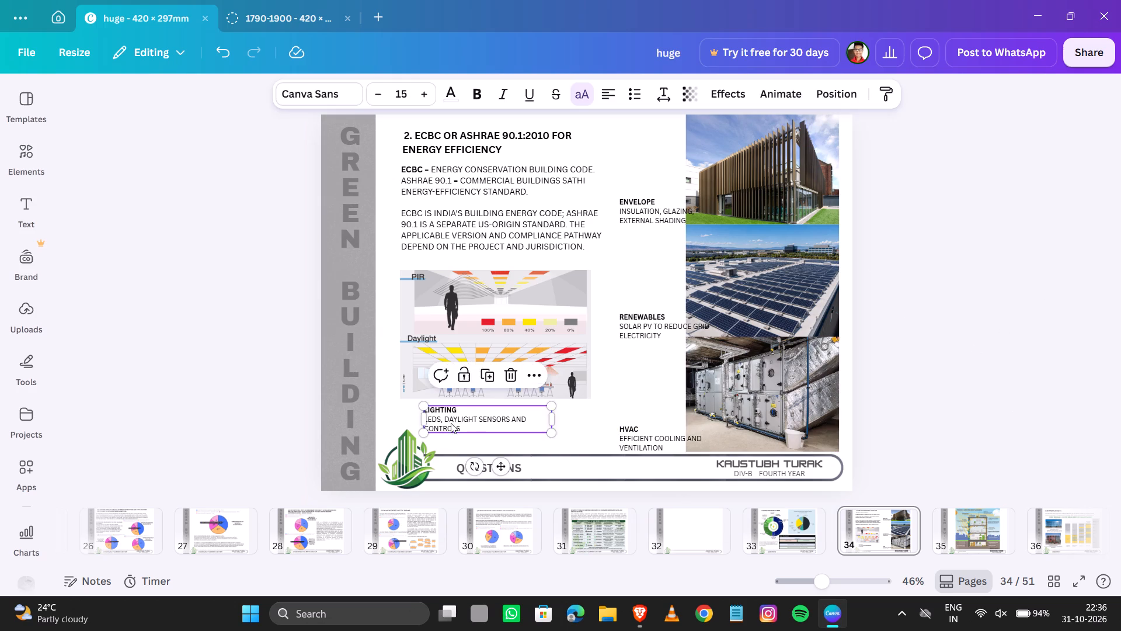
key("Down")
key("Down")
key("Down")
key("Down")
key("Down")
key("Down")
Enlarge the PIR/Daylight lighting diagram from its lower-right corner to about 167.4 by 112.8.
left_click(563, 362)
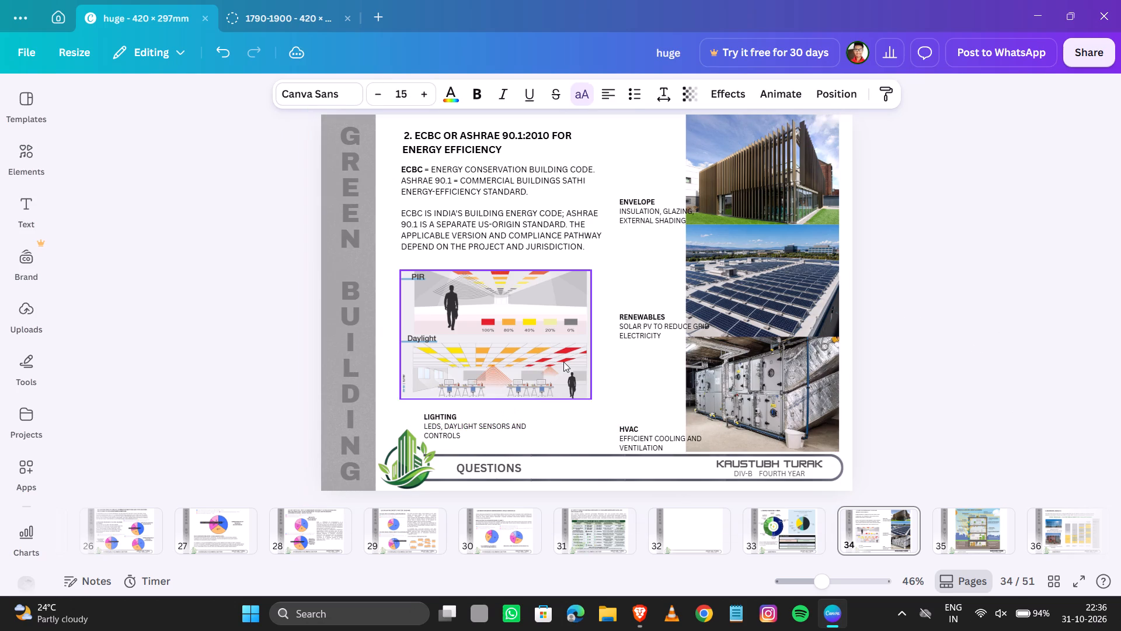
left_click_drag(589, 401, 612, 414)
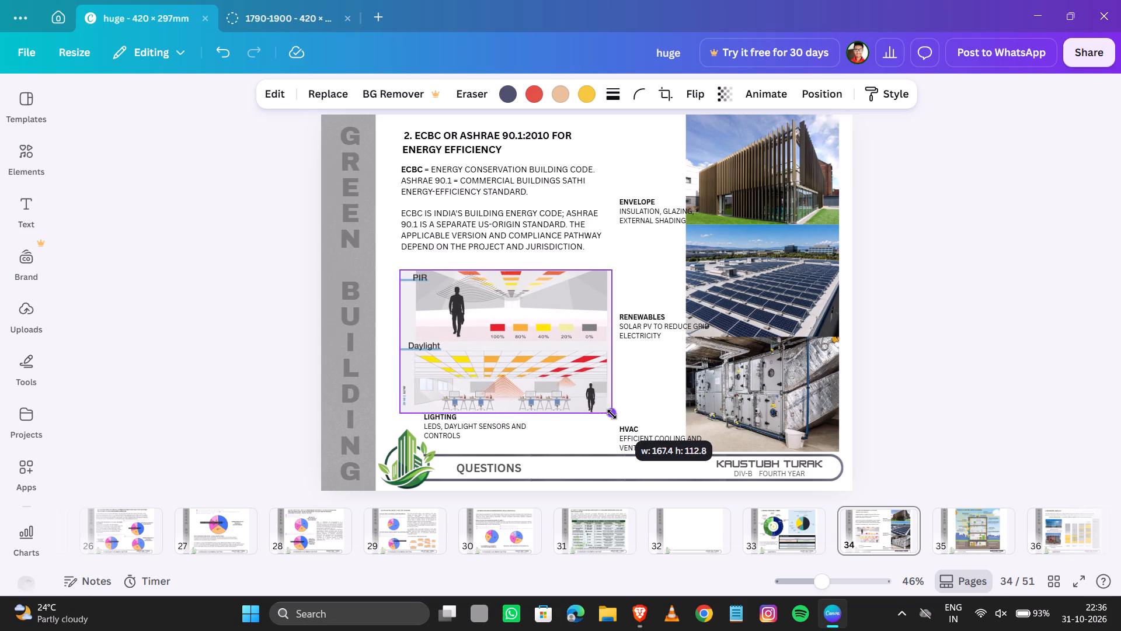
left_click_drag(612, 414, 614, 414)
Raise the enlarged lighting diagram slightly so it fits between the ECBC paragraph and the Lighting caption.
left_click(588, 370)
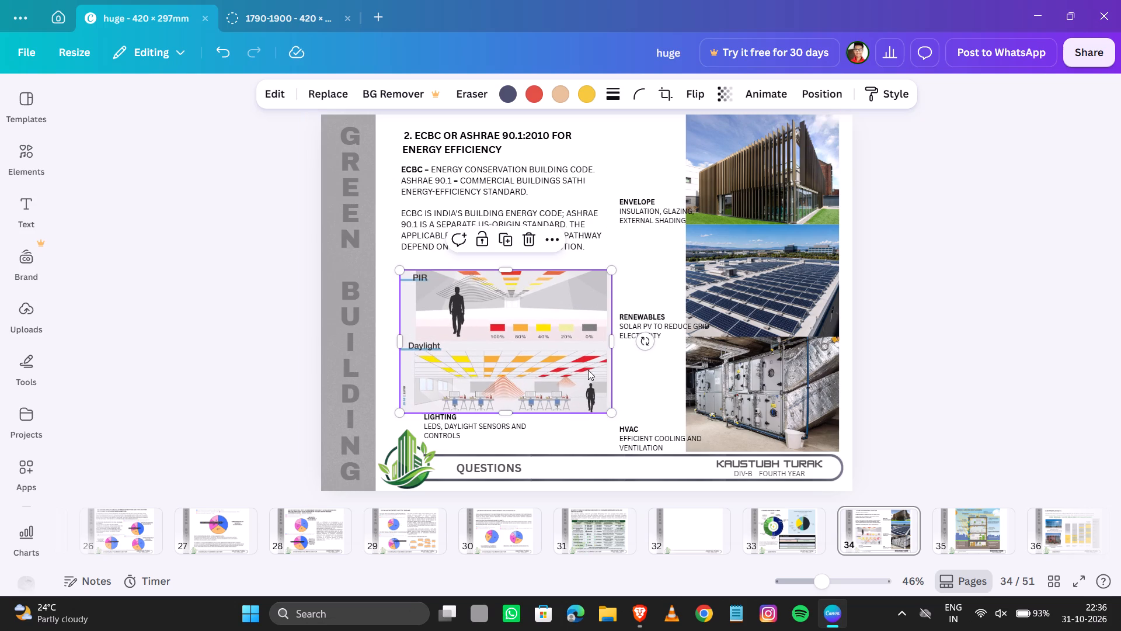
key("Up")
key("Up")
key("Up")
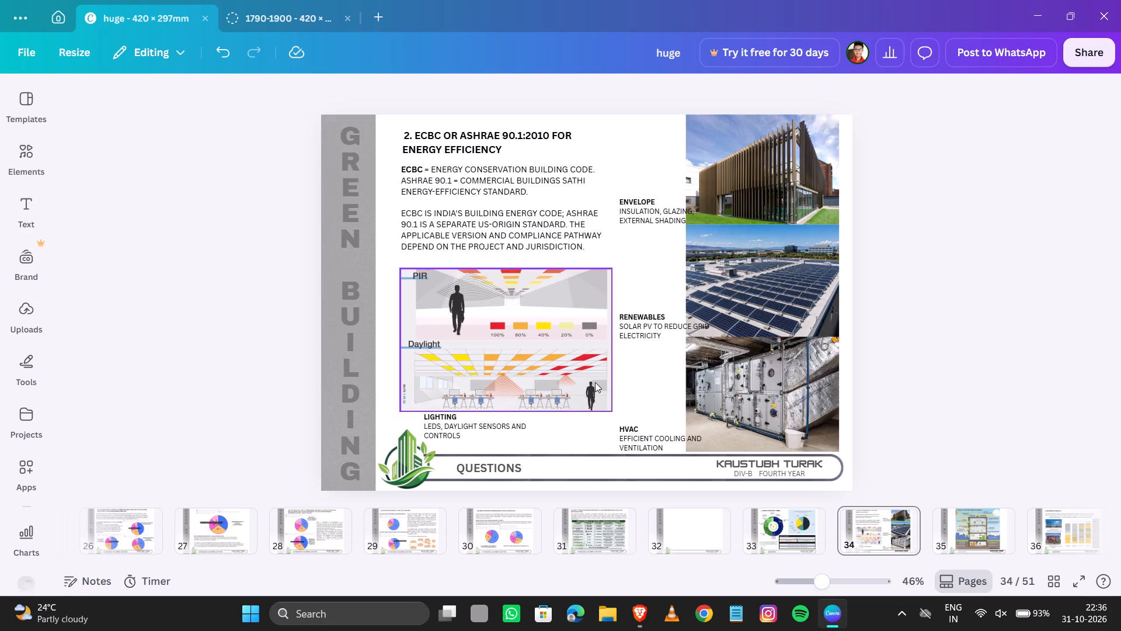
key("Up")
key("Up")
left_click(575, 371)
key("Up")
key("Up")
key("Up")
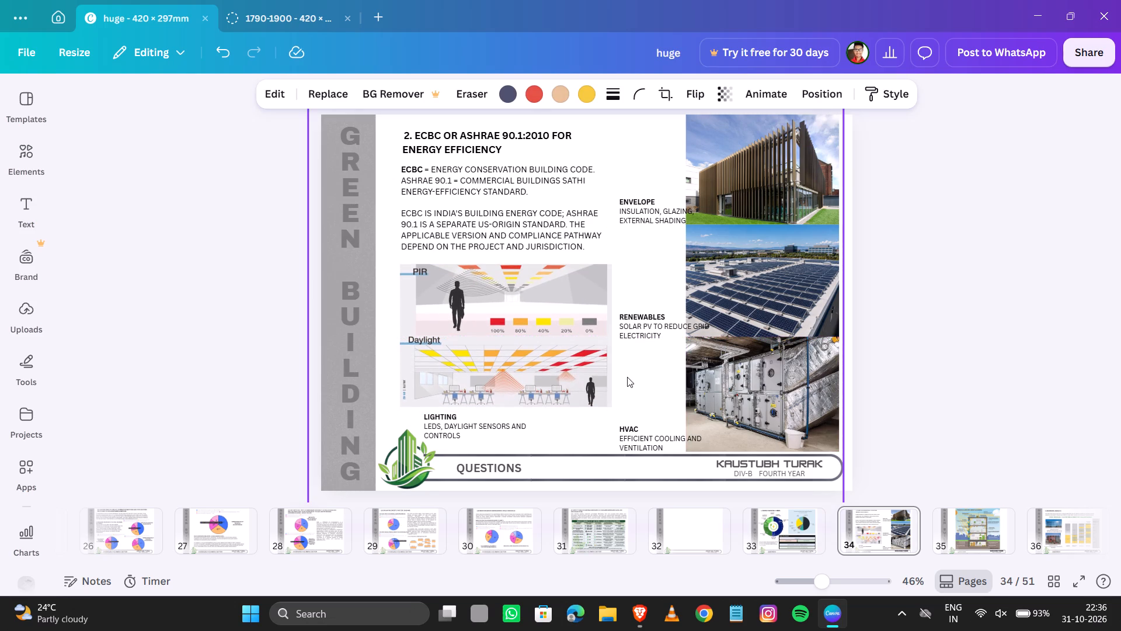
key("Up")
key("Up")
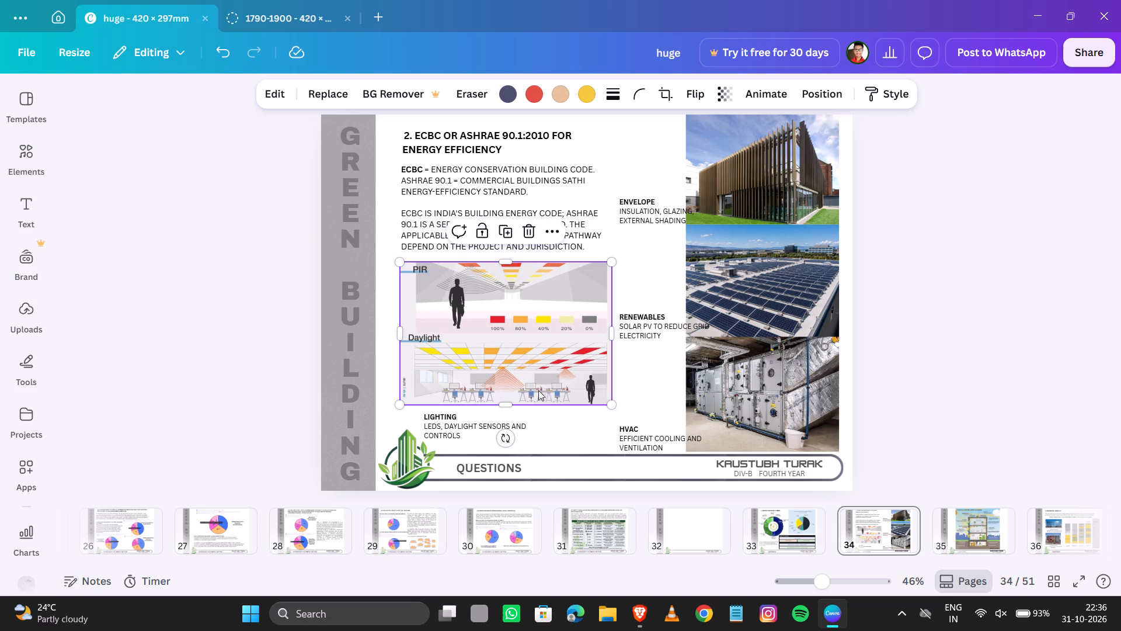
key("Down")
key("Down")
key("Down")
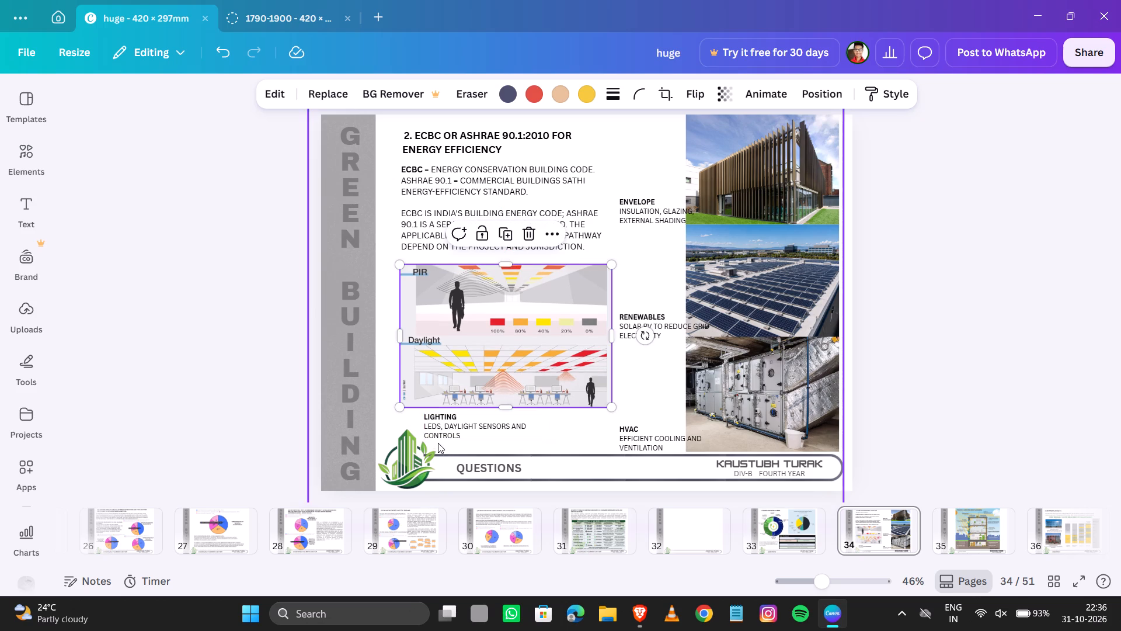
key("Down")
key("Down")
left_click(964, 364)
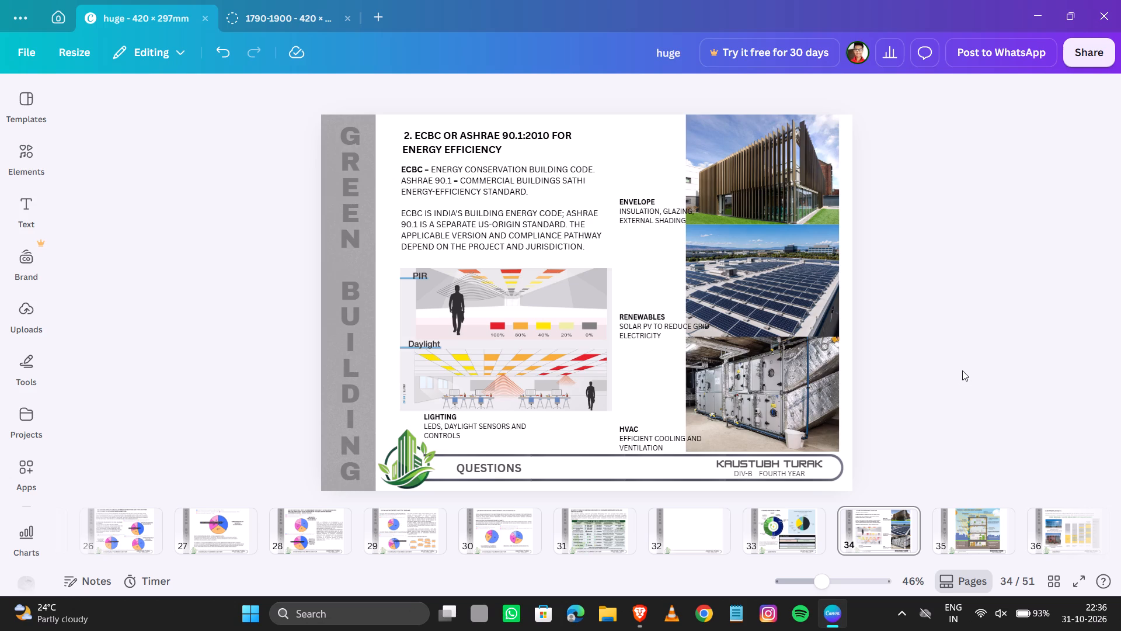
Review the layouts of pages 35 to 38, from the net-zero building page to the computer simulation page, and the page thumbnails beyond.
key("Right")
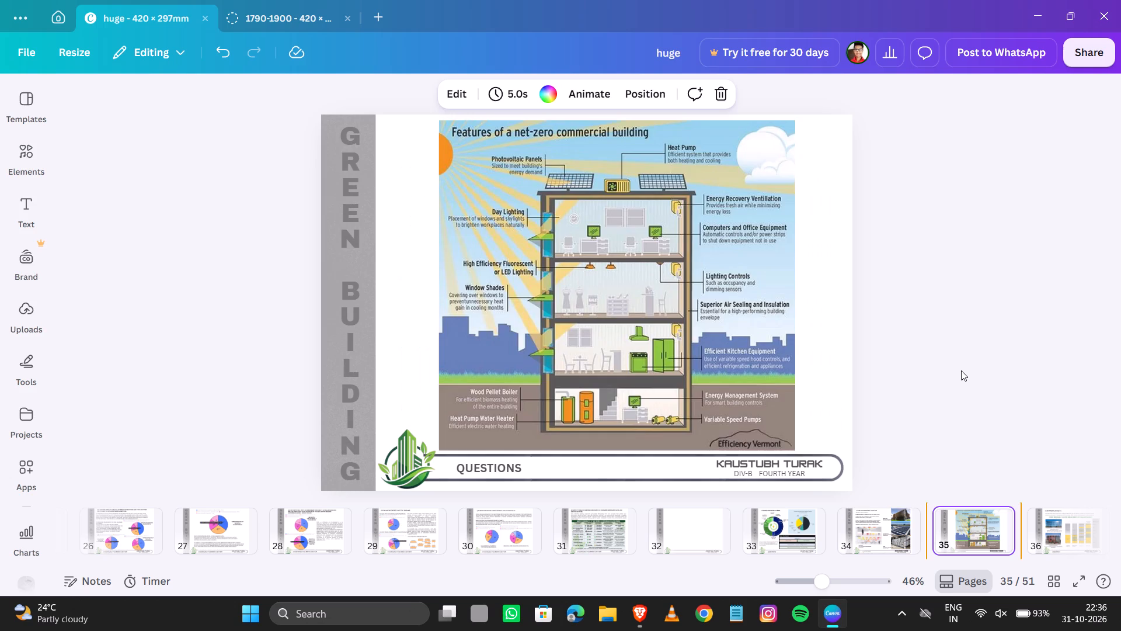
key("Left")
key("Right")
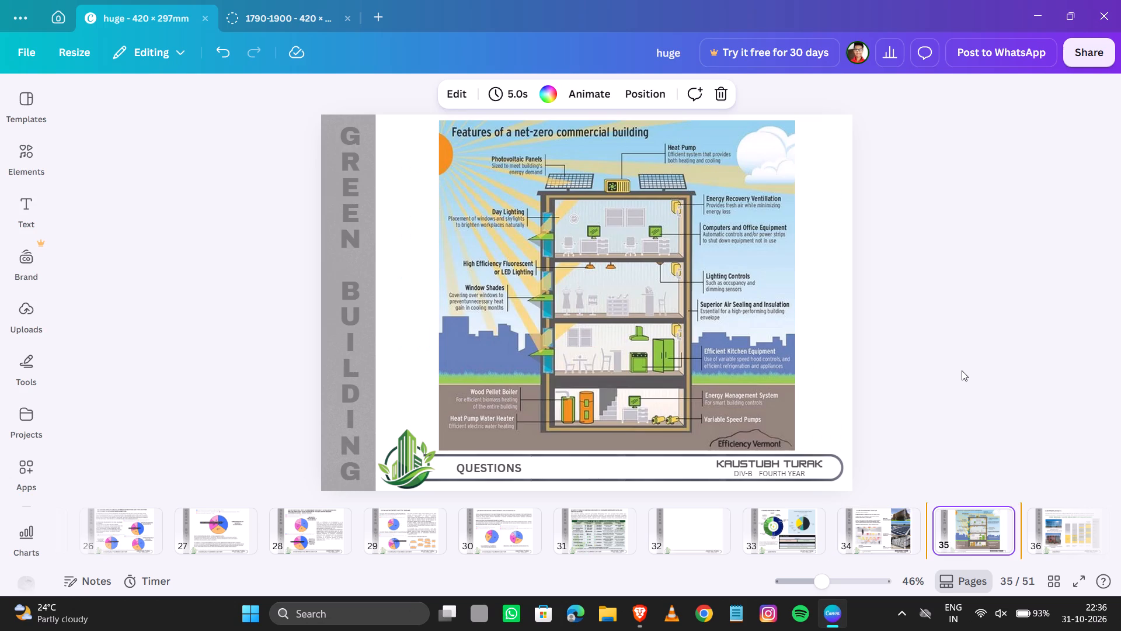
key("Right")
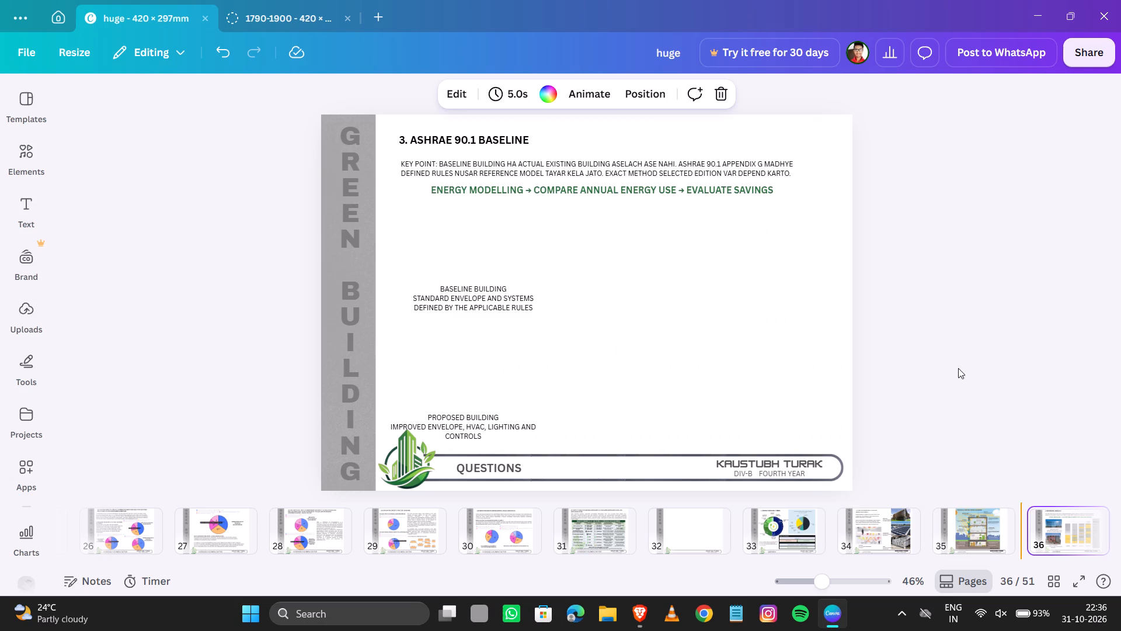
key("Left")
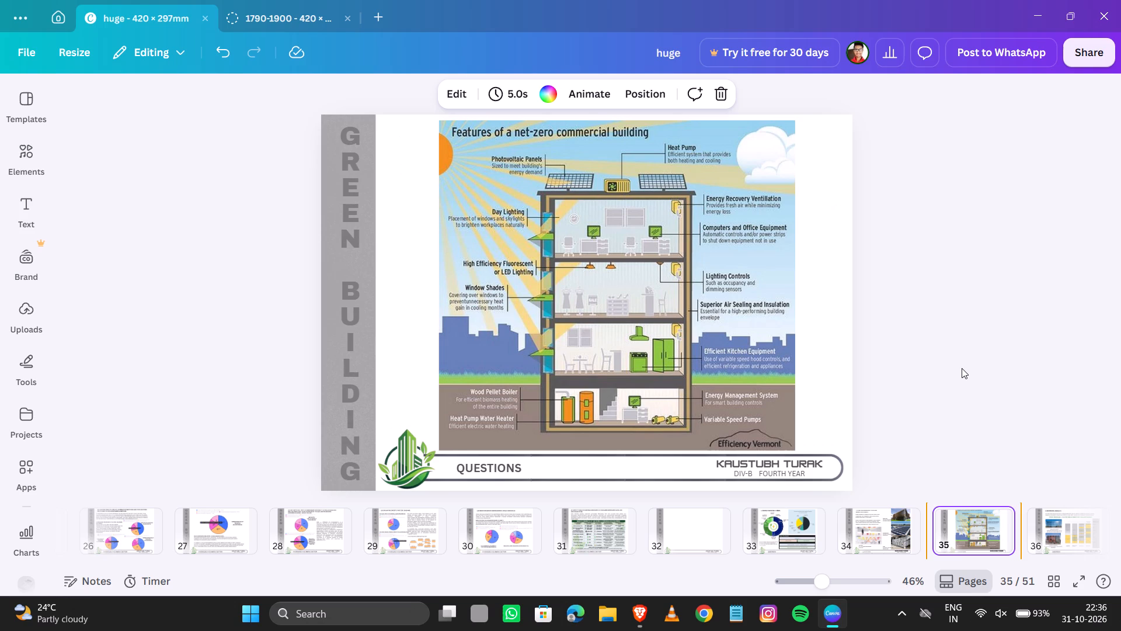
key("Right")
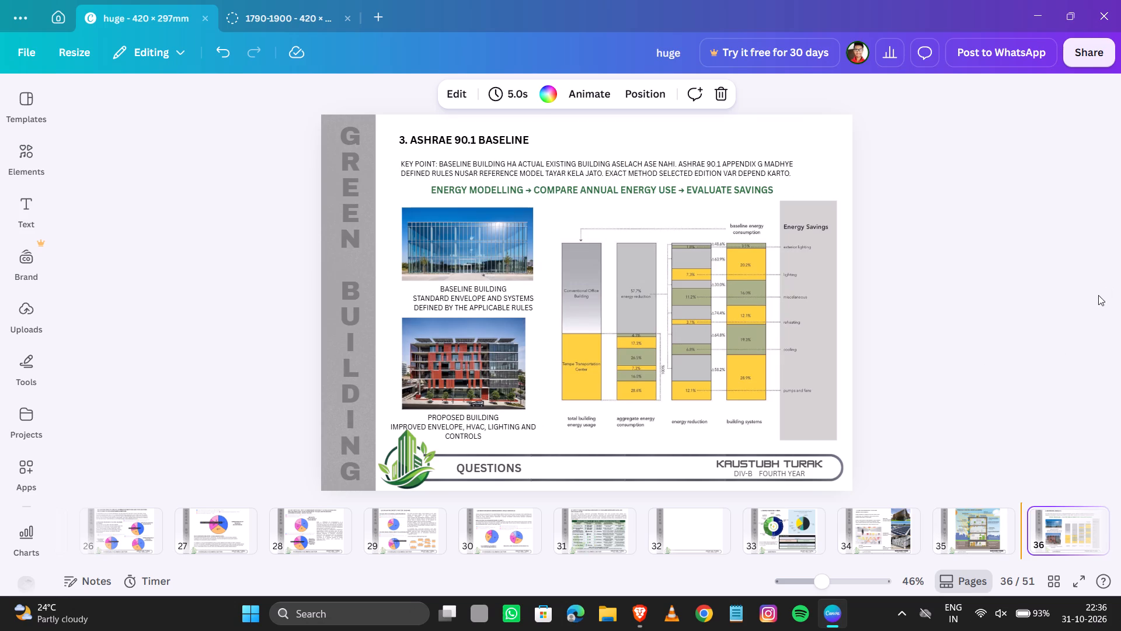
key("Right")
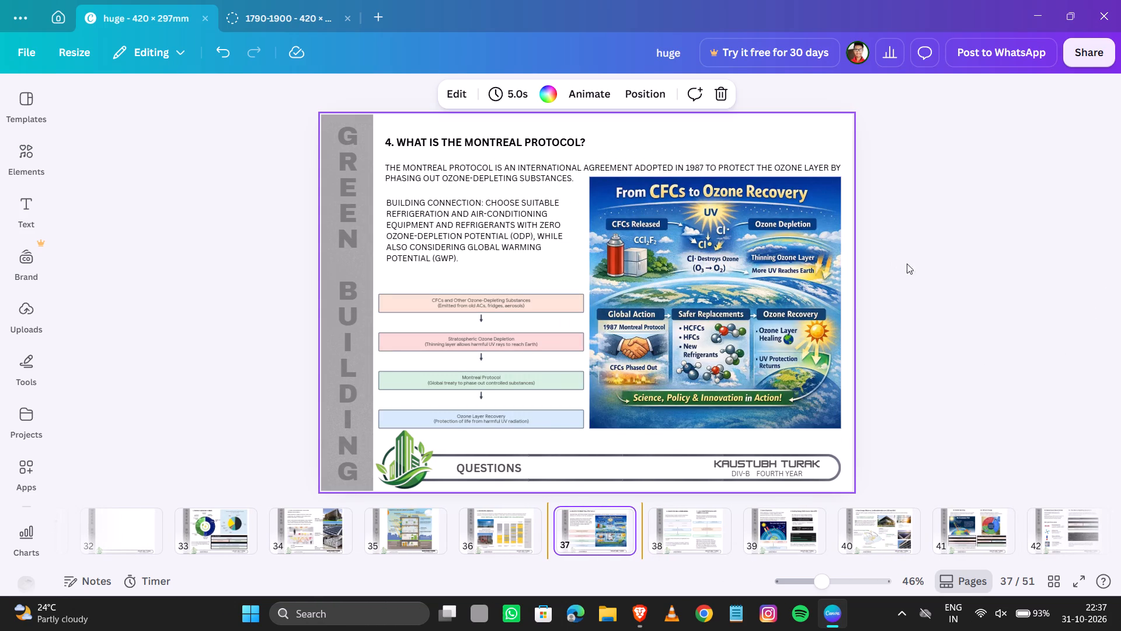
key("Right")
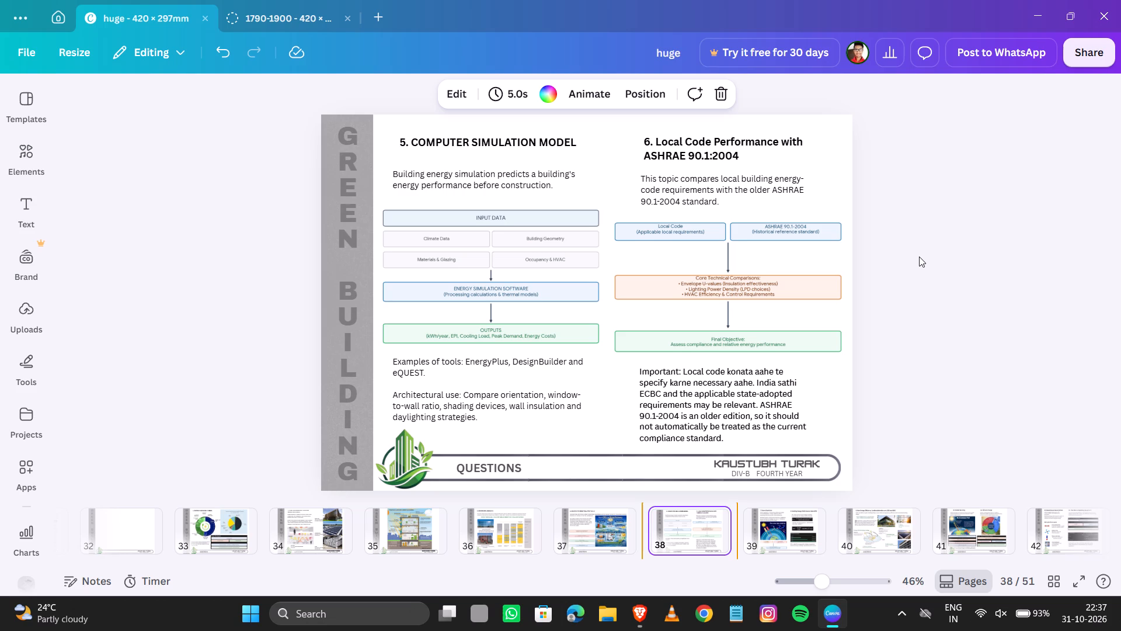
left_click_drag(768, 564, 777, 566)
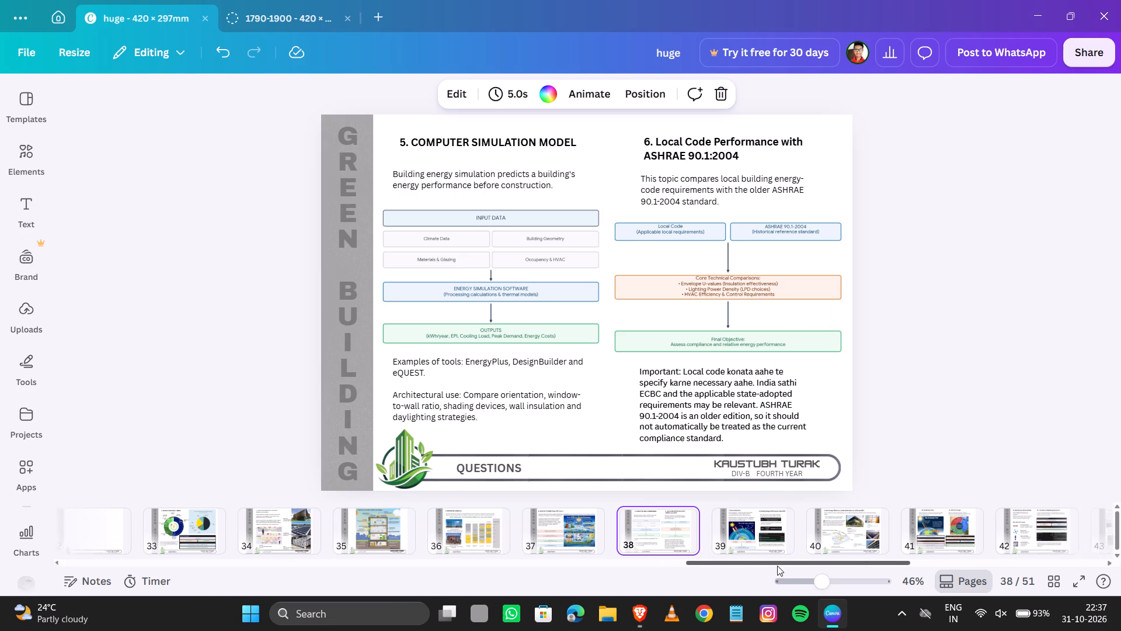
left_click_drag(777, 566, 798, 567)
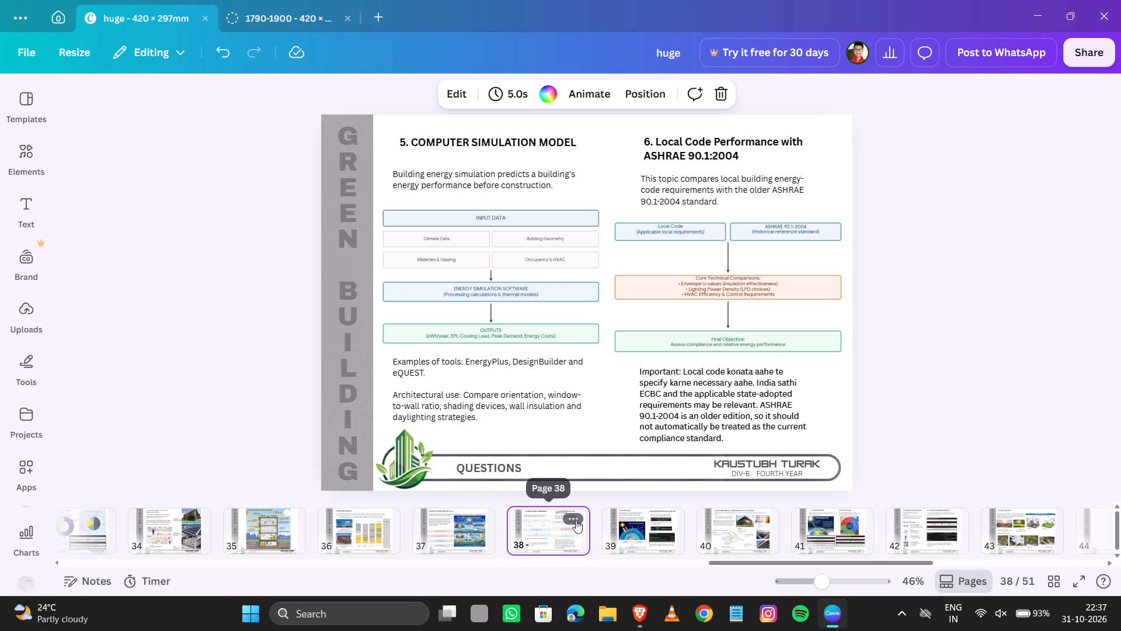
Duplicate page 38, the page holding sections 5 and 6.
left_click(577, 518)
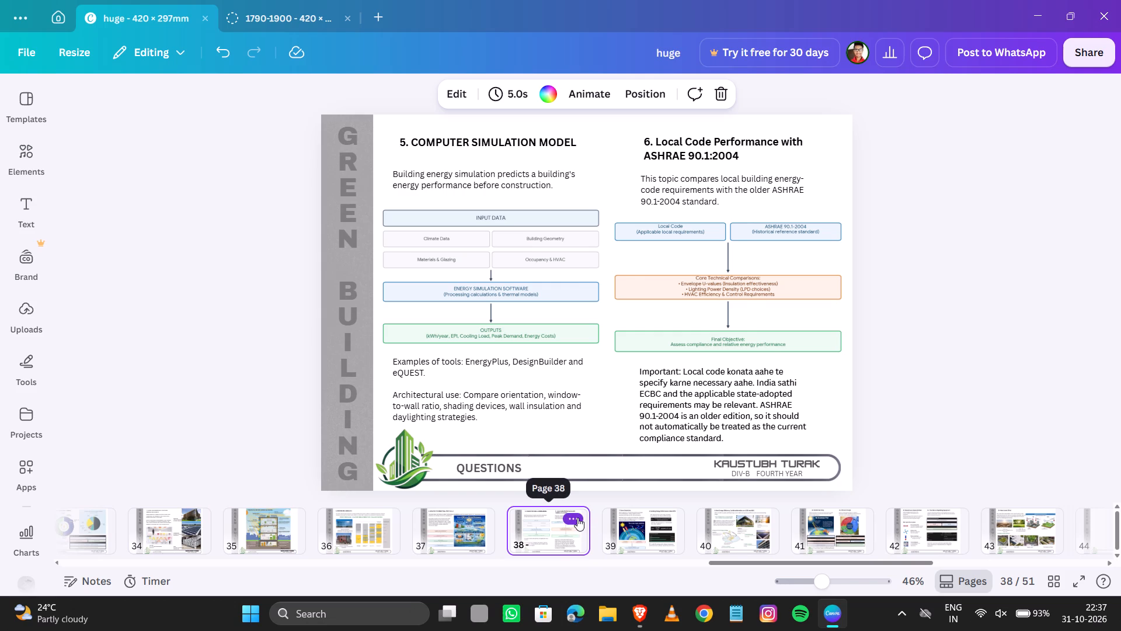
left_click(617, 190)
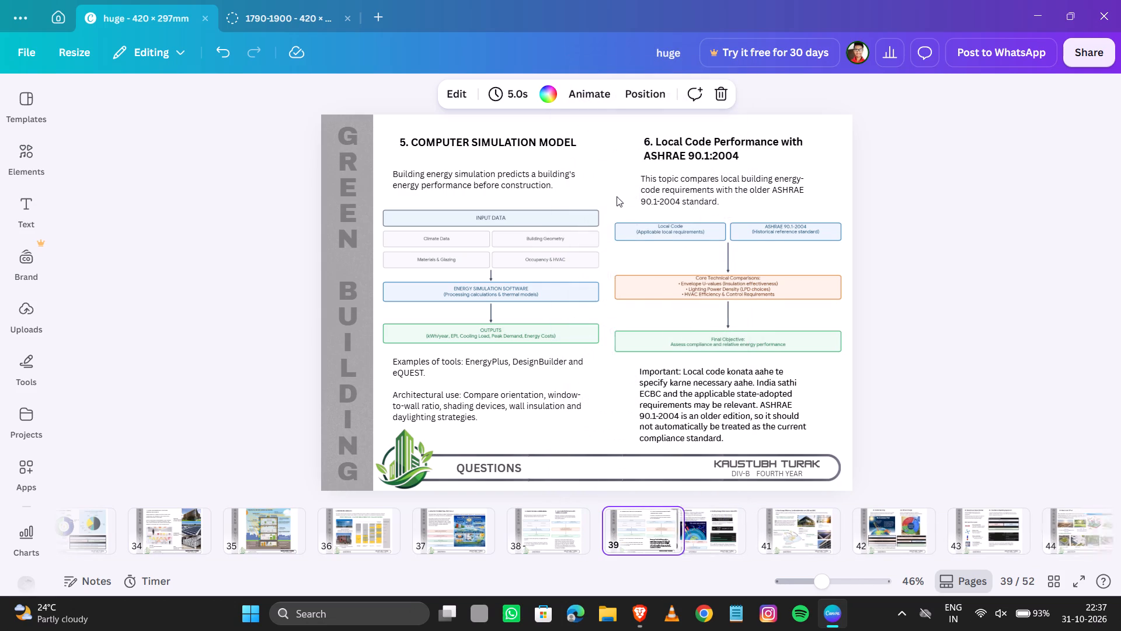
Delete section 5 from the duplicated page: the computer simulation heading, introduction, input-to-output diagram and the tools and architectural use text.
left_click(541, 145)
key("Delete")
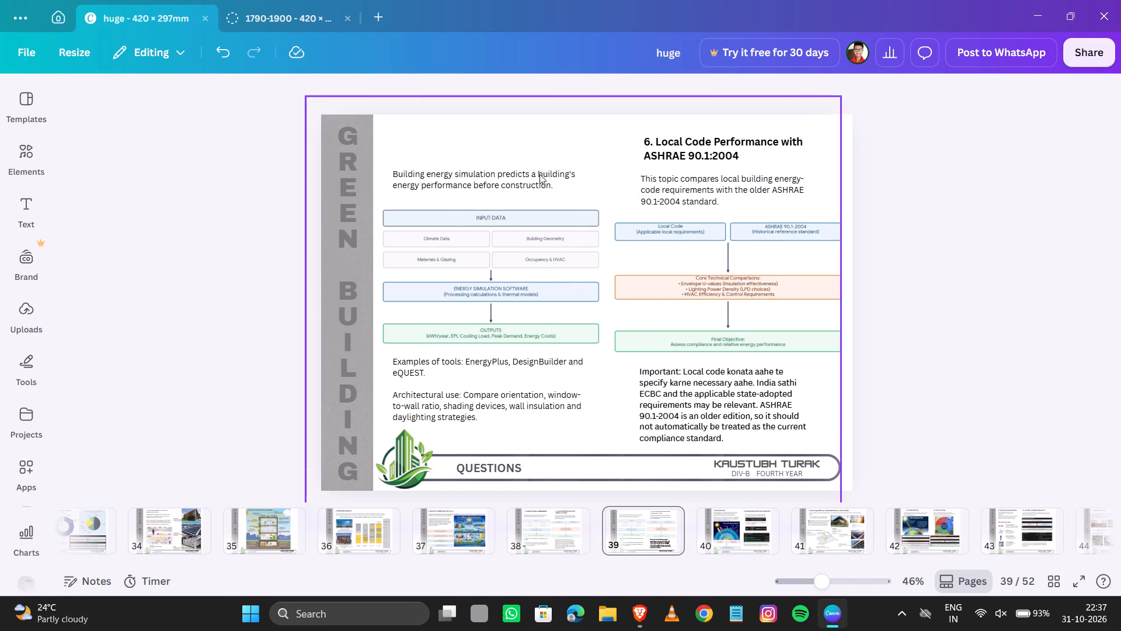
left_click(539, 174)
key("Delete")
left_click(525, 226)
key("Delete")
left_click(502, 376)
key("Delete")
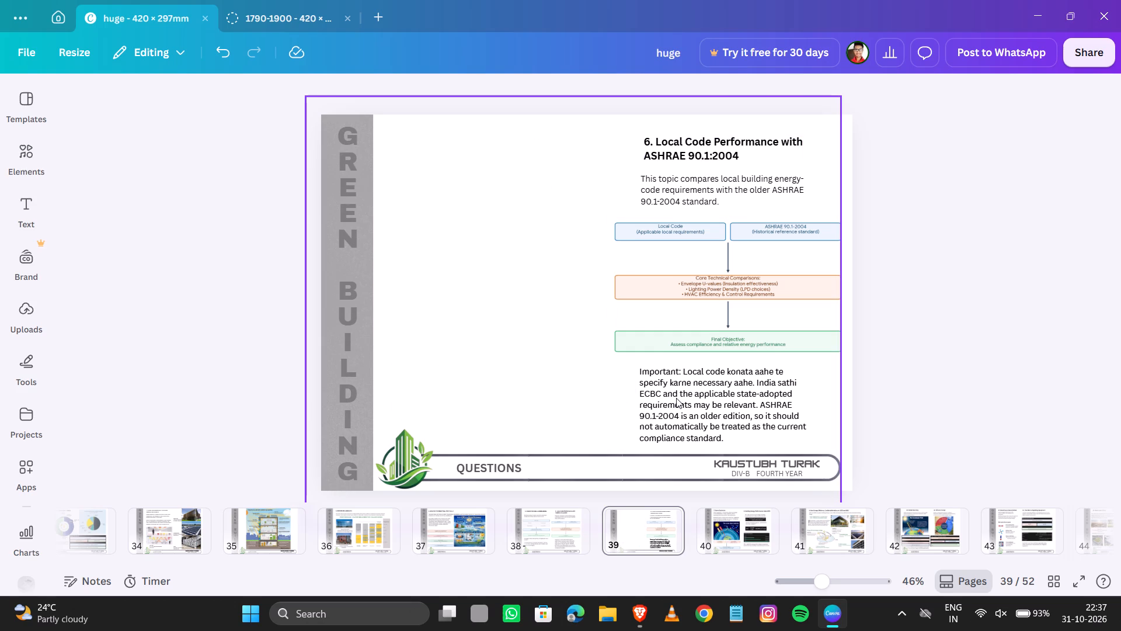
Move the Important note to the empty left half and enlarge the ASHRAE flowchart across the content area, to about 371 by 227.
left_click_drag(676, 398, 466, 169)
left_click_drag(697, 262, 700, 356)
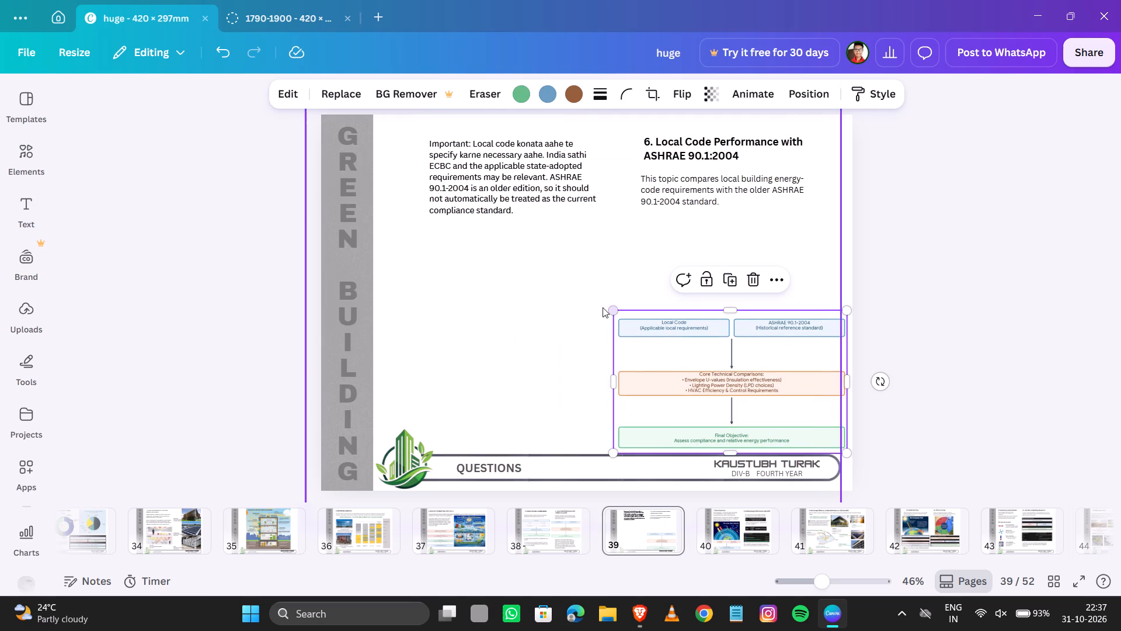
left_click_drag(611, 313, 459, 259)
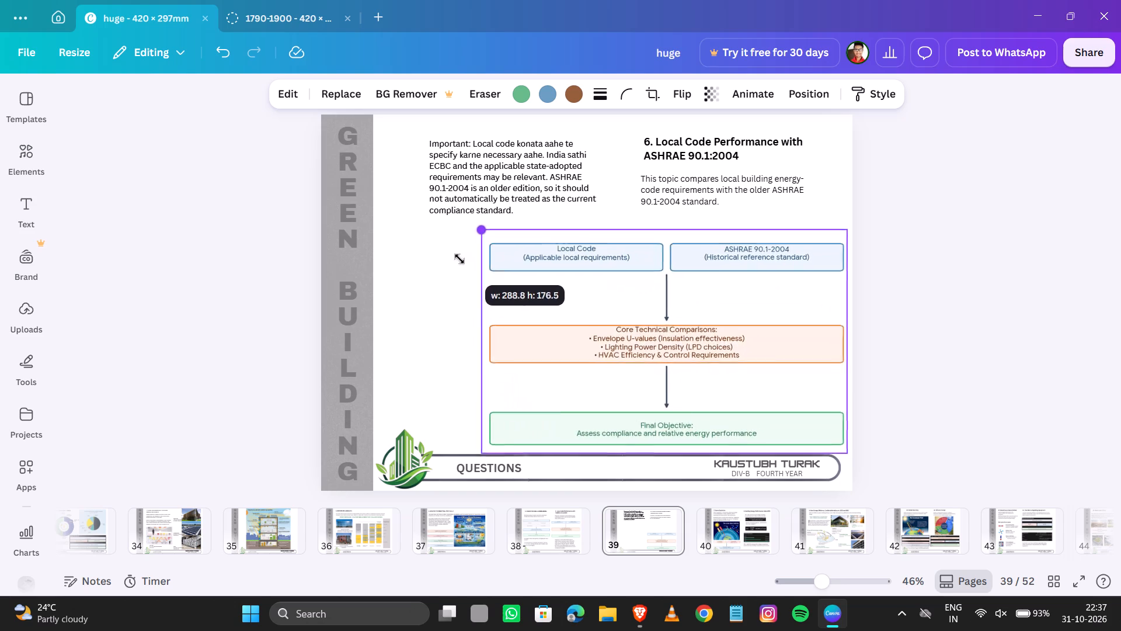
left_click_drag(459, 259, 313, 235)
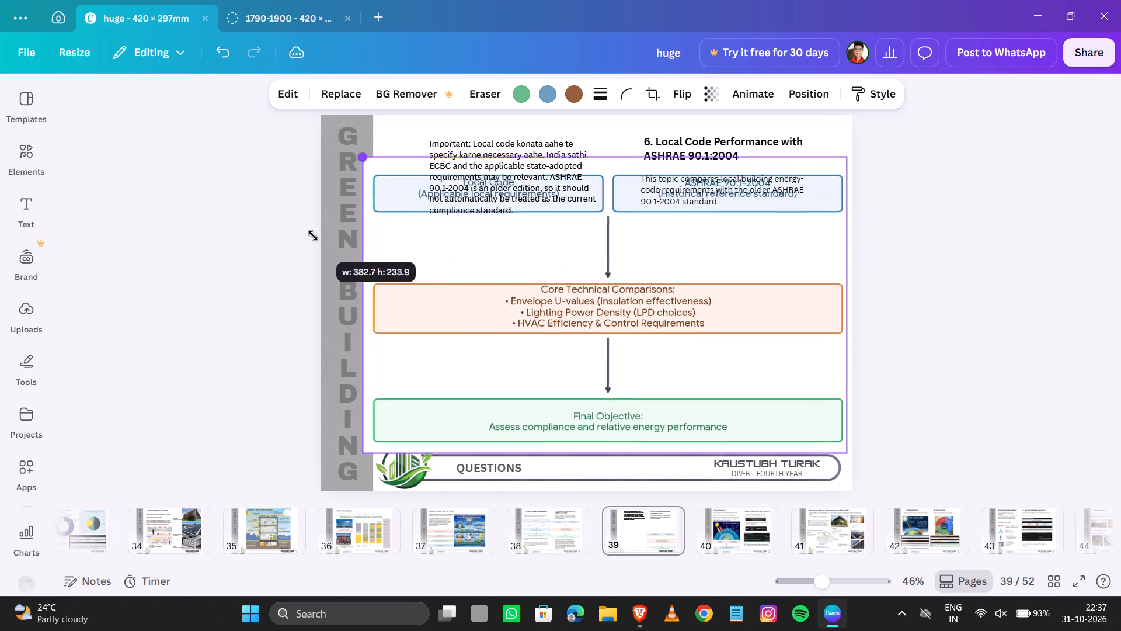
left_click_drag(313, 235, 374, 193)
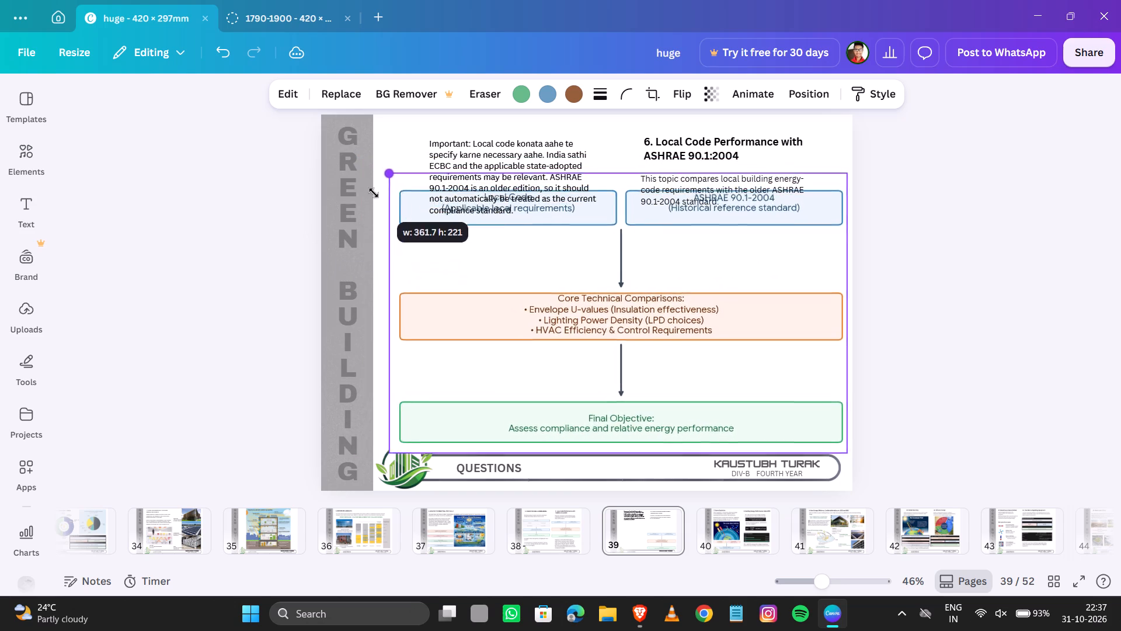
left_click_drag(374, 193, 377, 165)
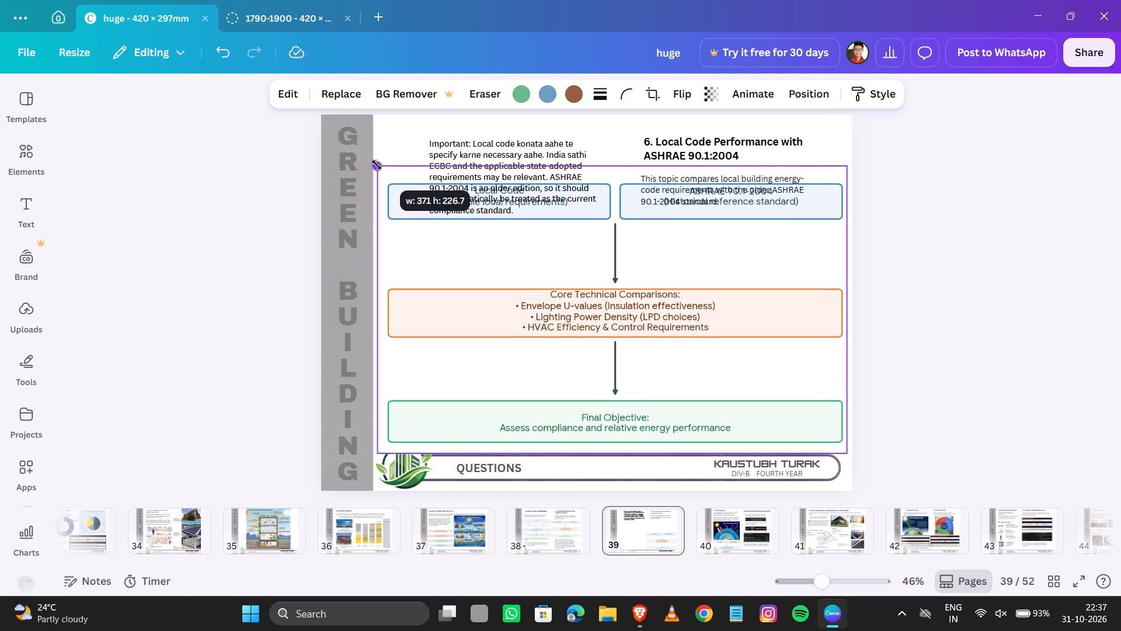
left_click_drag(377, 165, 374, 162)
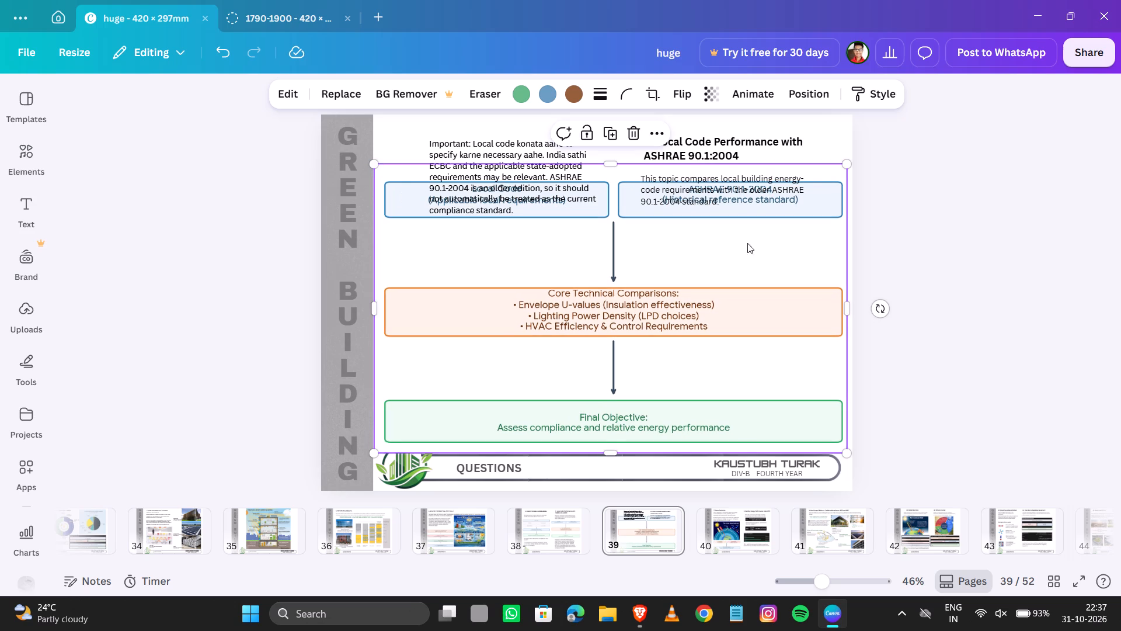
left_click(948, 238)
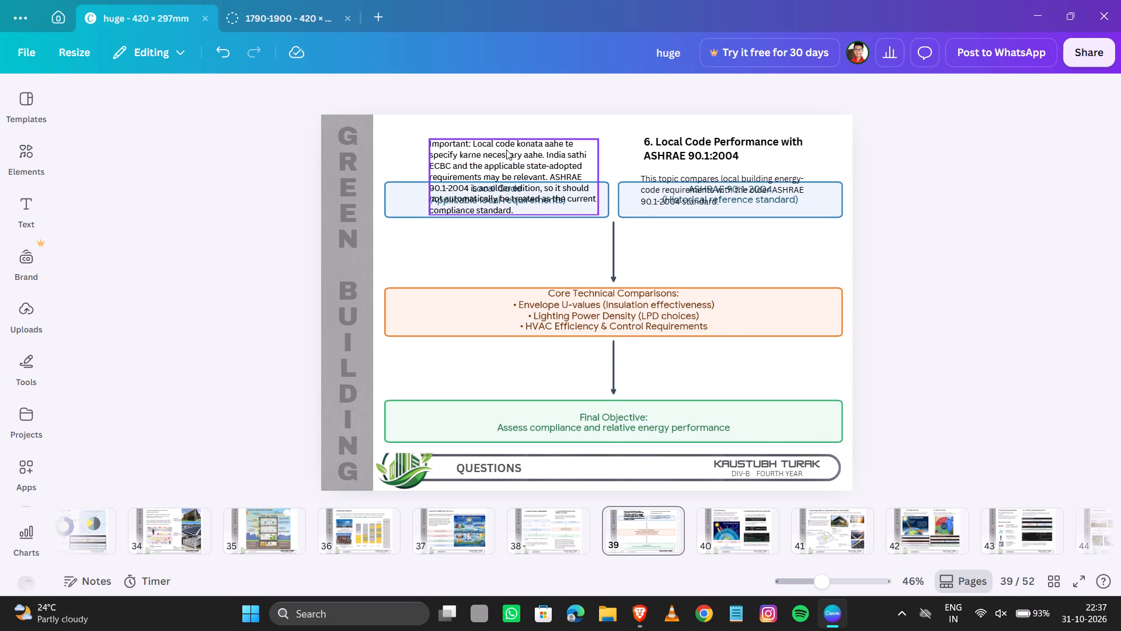
Shift the Important note and the enlarged flowchart lower on the page, leaving the upper area free for the heading and introduction.
left_click_drag(506, 150, 683, 380)
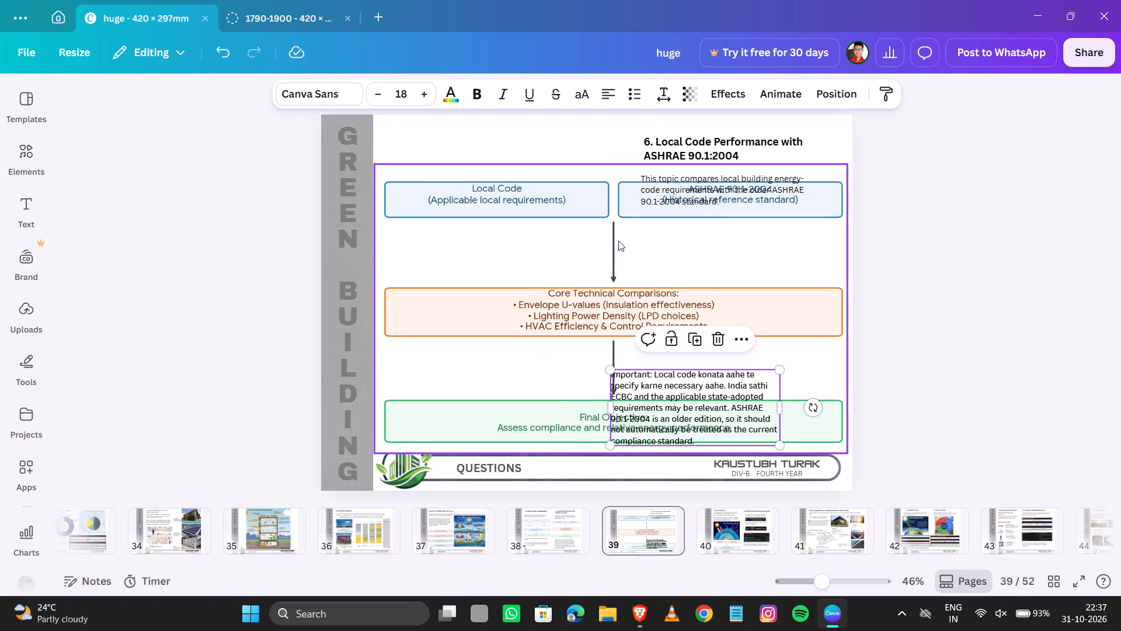
left_click_drag(618, 241, 636, 315)
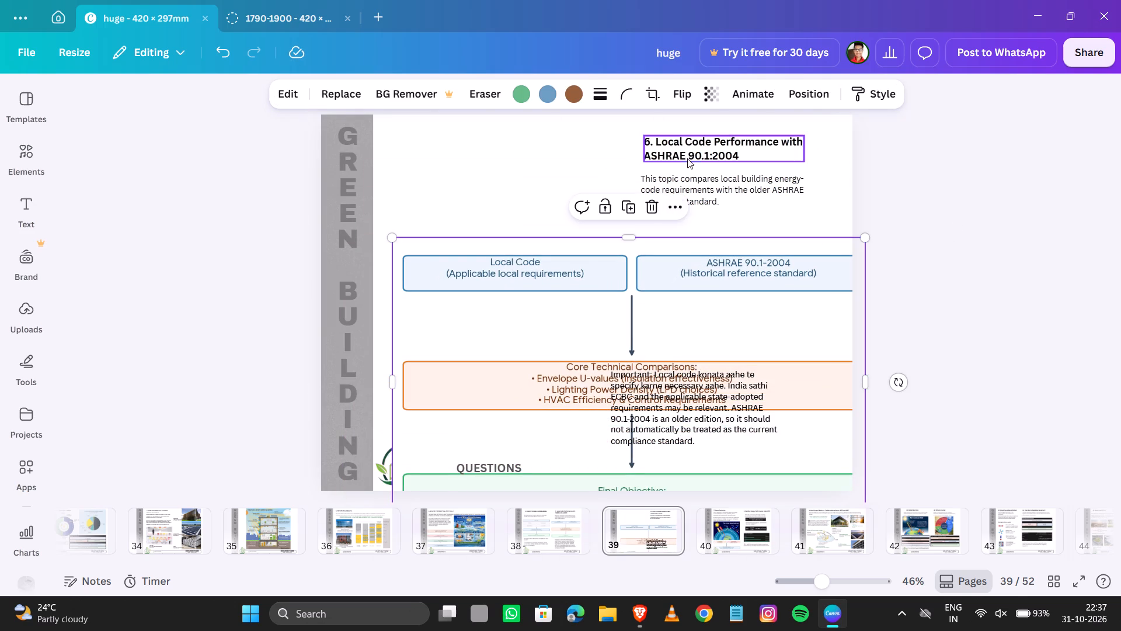
Widen the Local Code Performance heading to about 204.5 so it fits one line, and place it at the content area's upper-left corner.
left_click(687, 147)
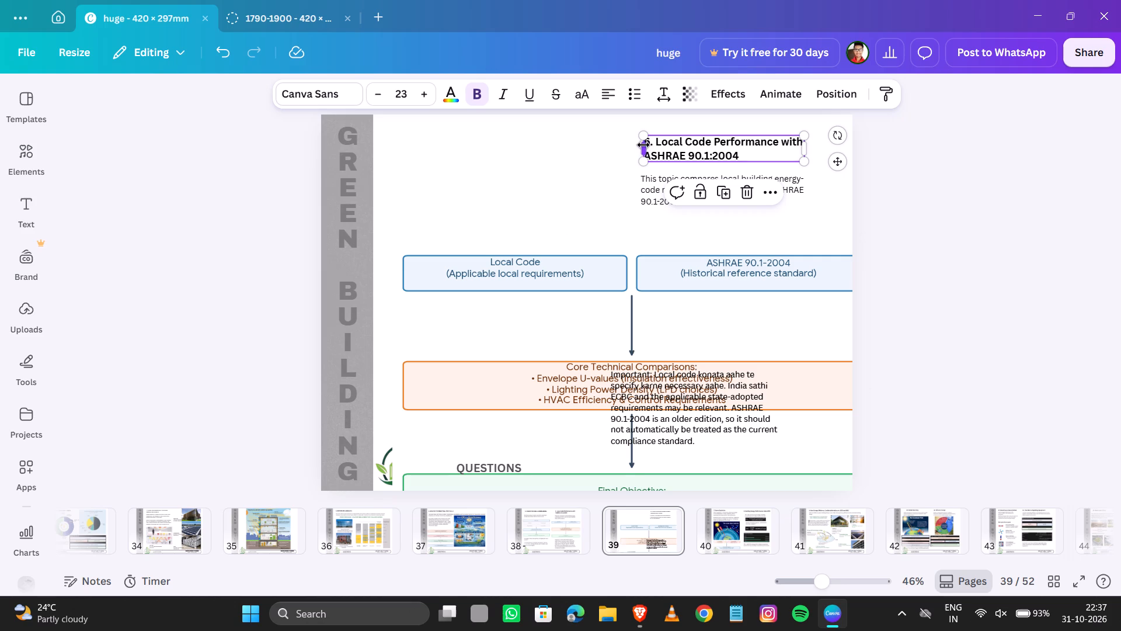
left_click_drag(643, 145, 599, 144)
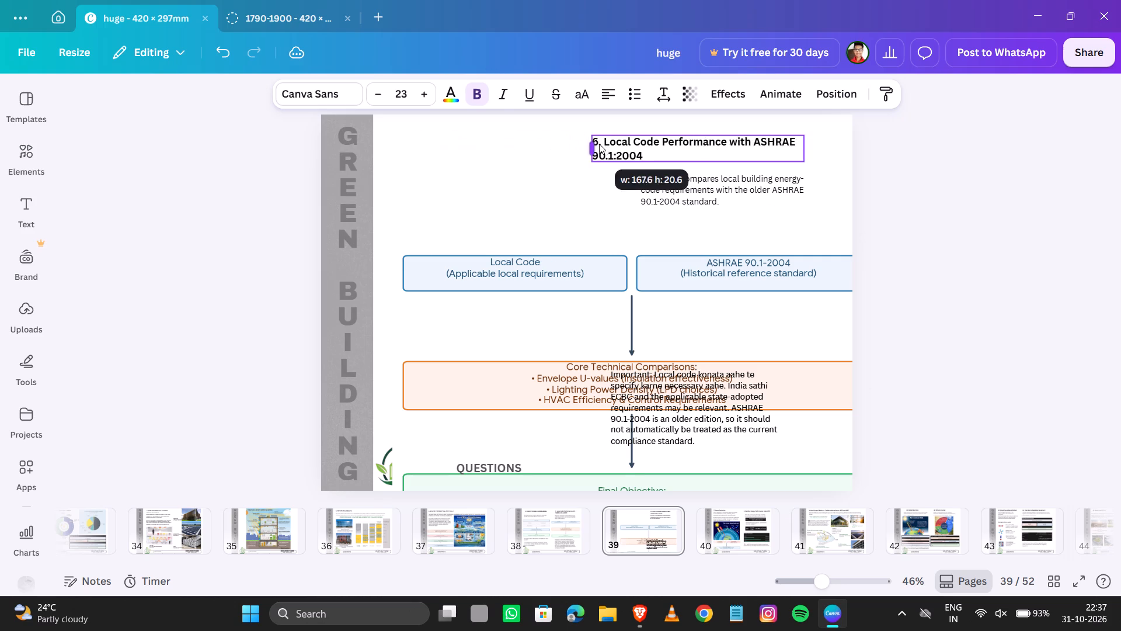
left_click_drag(599, 144, 533, 127)
left_click_drag(810, 140, 800, 140)
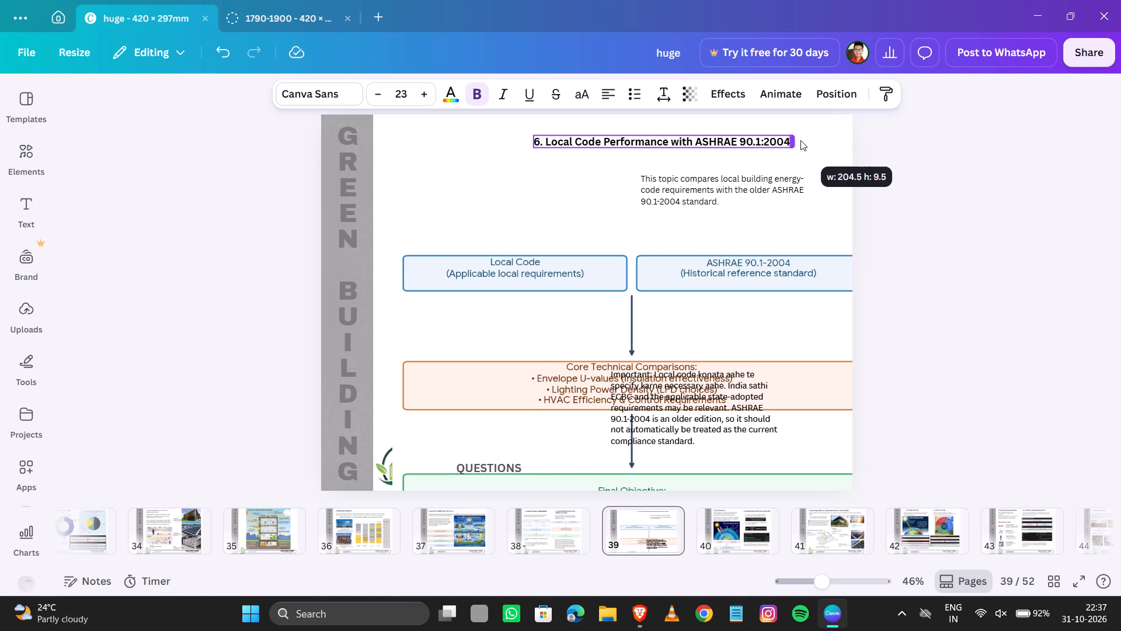
left_click_drag(800, 140, 802, 140)
left_click(1043, 177)
left_click_drag(778, 144, 583, 152)
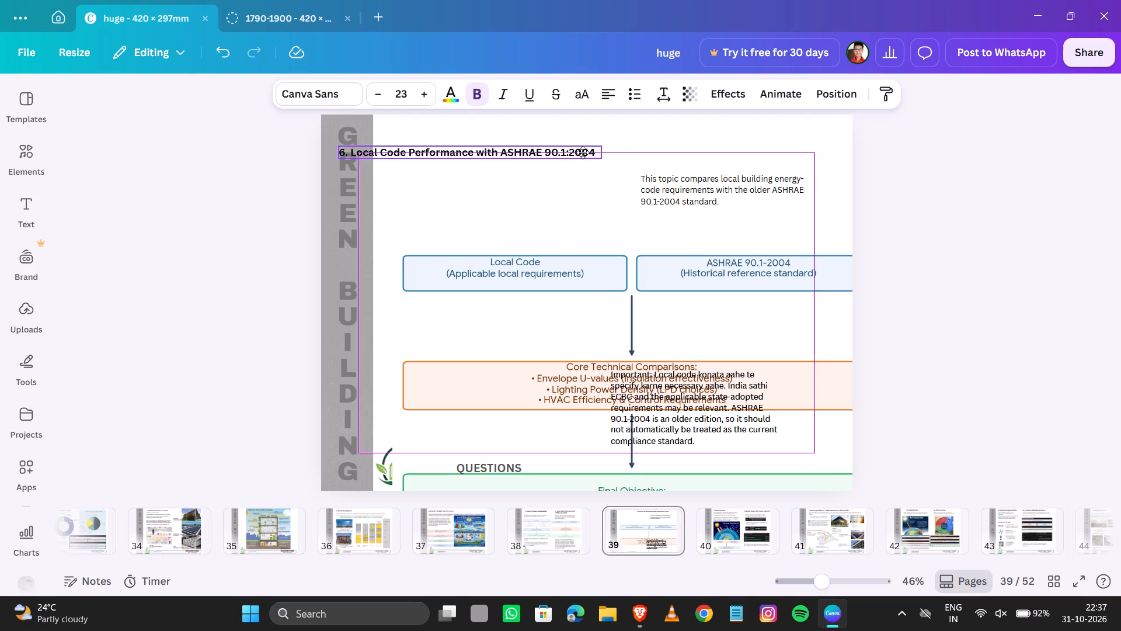
left_click_drag(583, 152, 628, 137)
Move the introductory paragraph under the heading's left end and widen it so the text runs on a single line.
left_click_drag(740, 183, 538, 160)
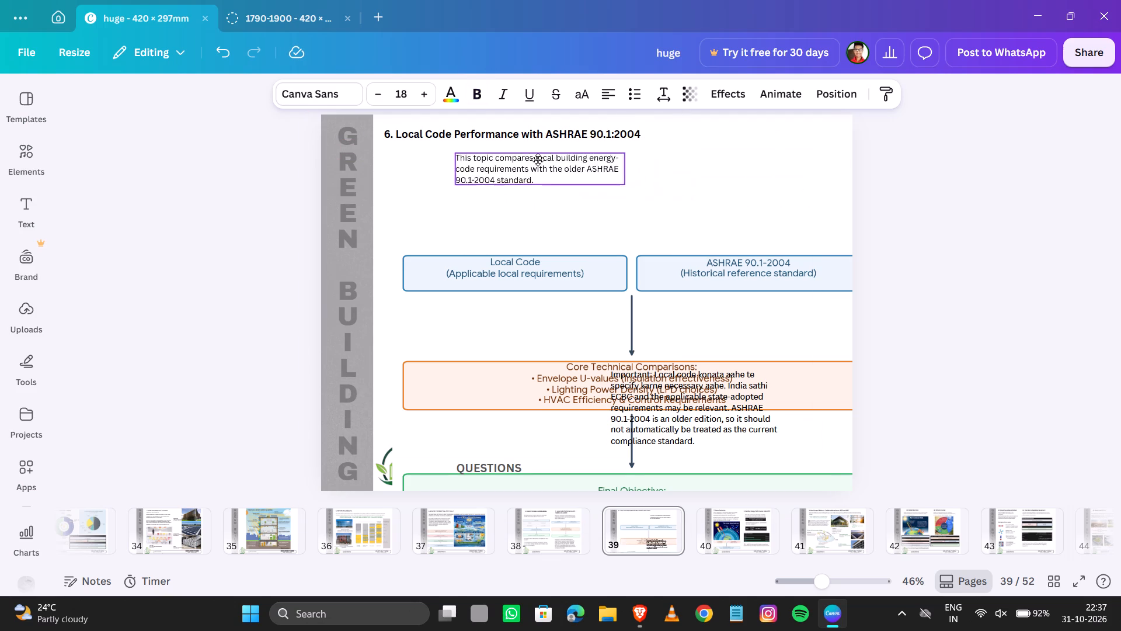
left_click_drag(538, 160, 490, 161)
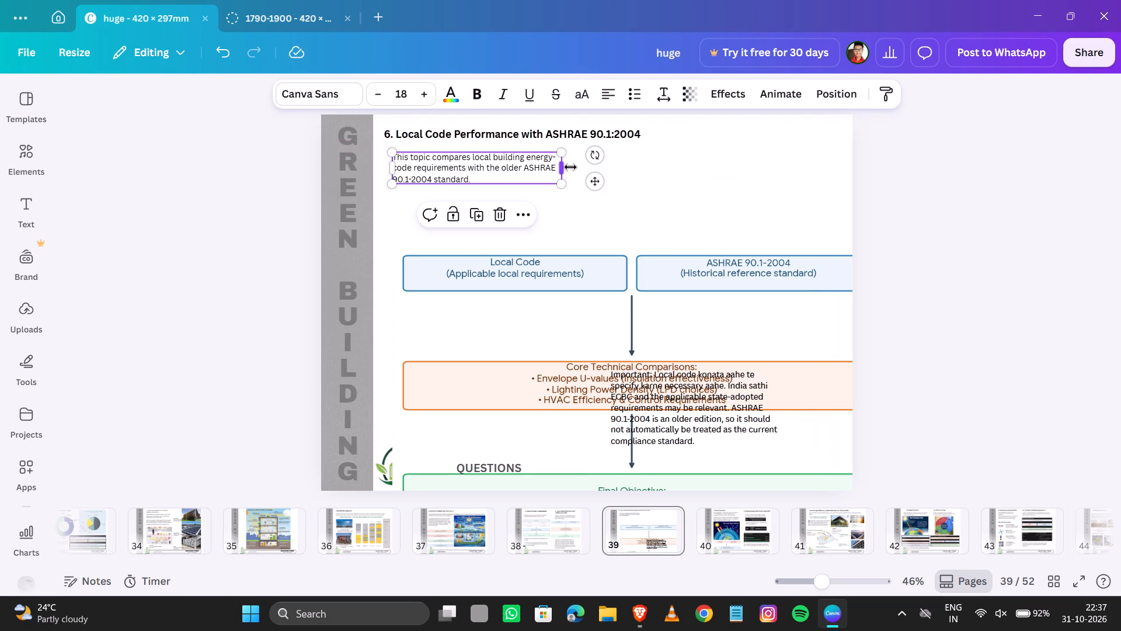
left_click_drag(566, 168, 725, 157)
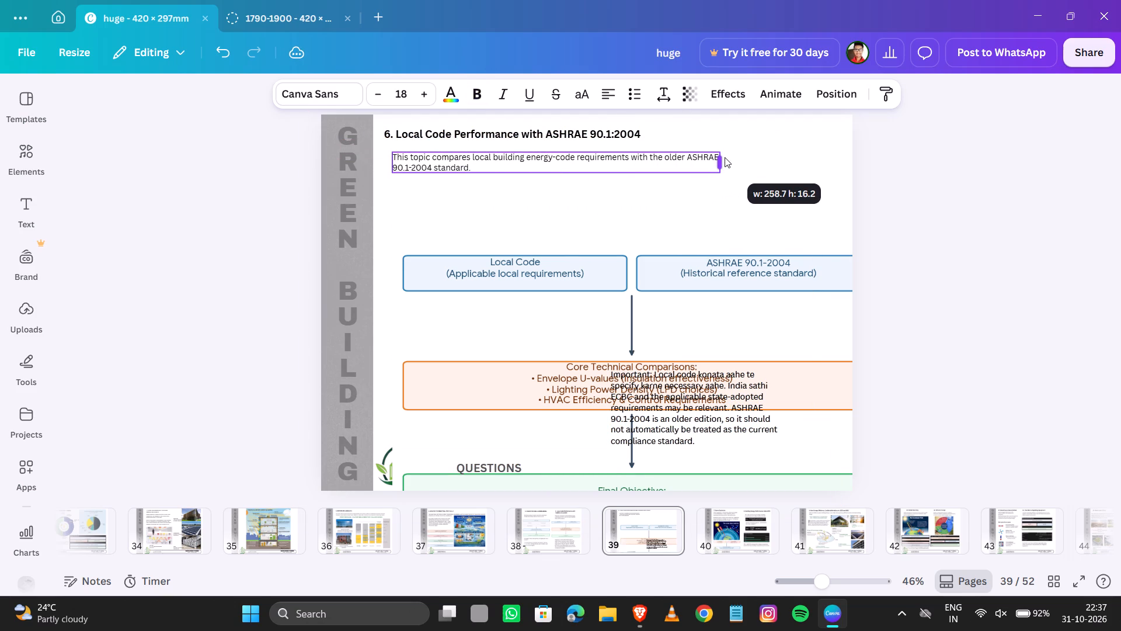
left_click_drag(725, 157, 821, 158)
Place the Important note directly beneath the introductory sentence, aligned with its left edge.
left_click_drag(722, 398, 540, 194)
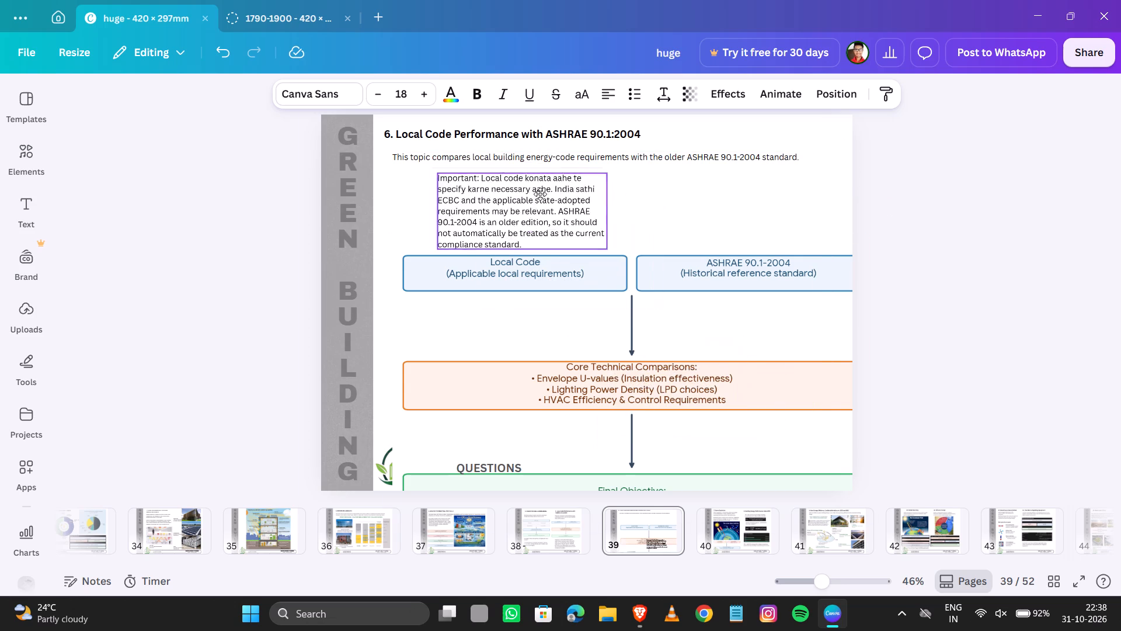
left_click_drag(540, 194, 504, 193)
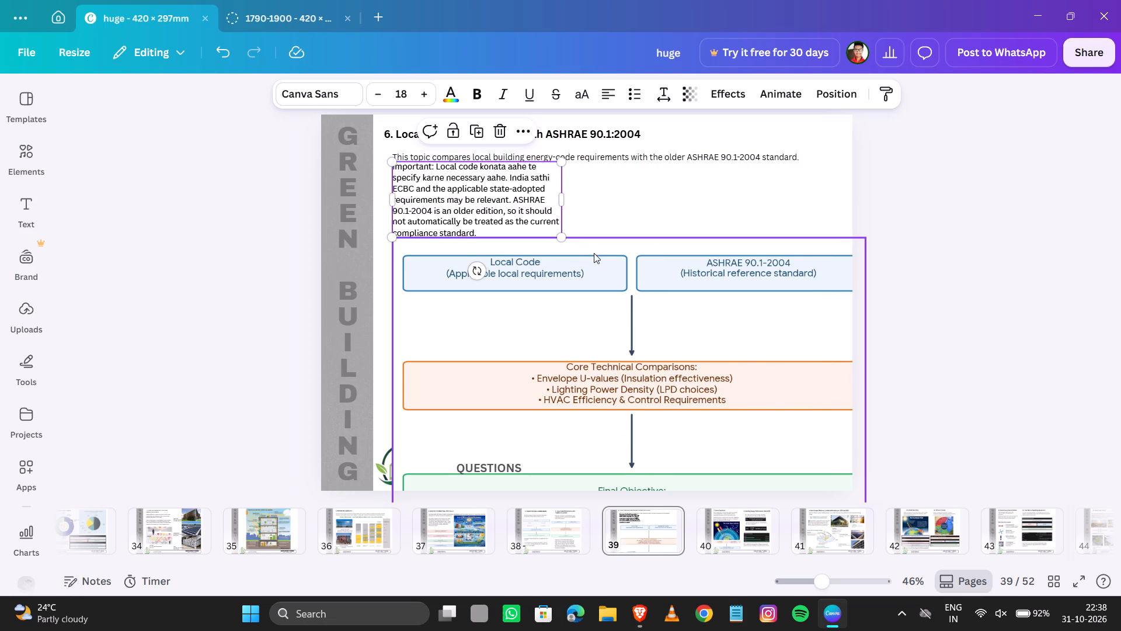
key("Down")
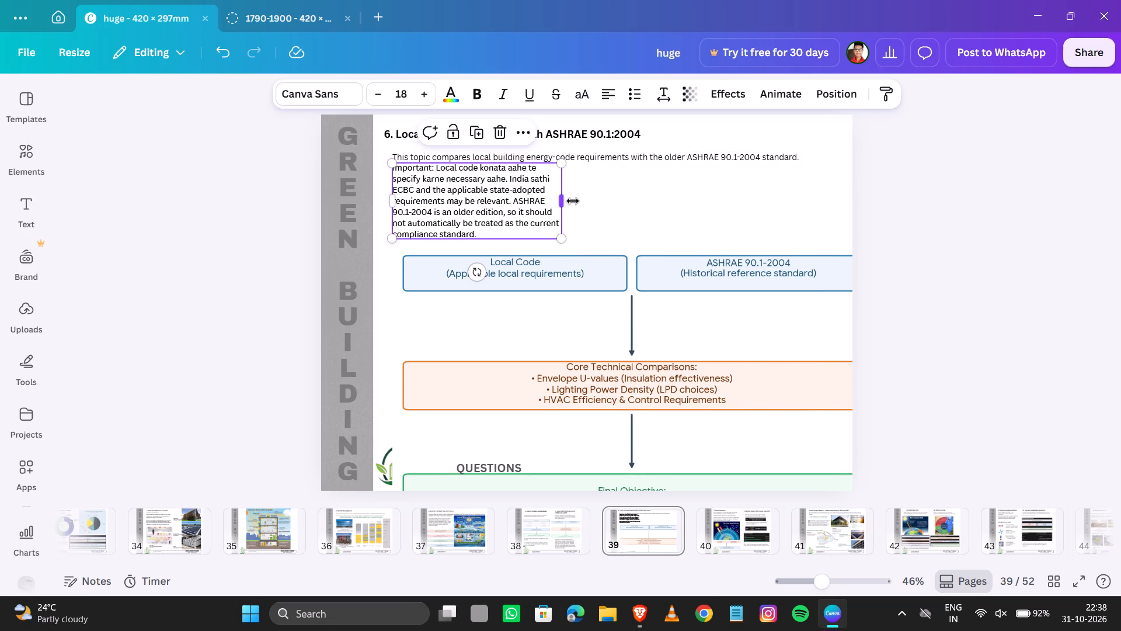
Narrow the introductory sentence's text box so its last word wraps onto a second line.
left_click(711, 160)
left_click_drag(817, 155, 807, 155)
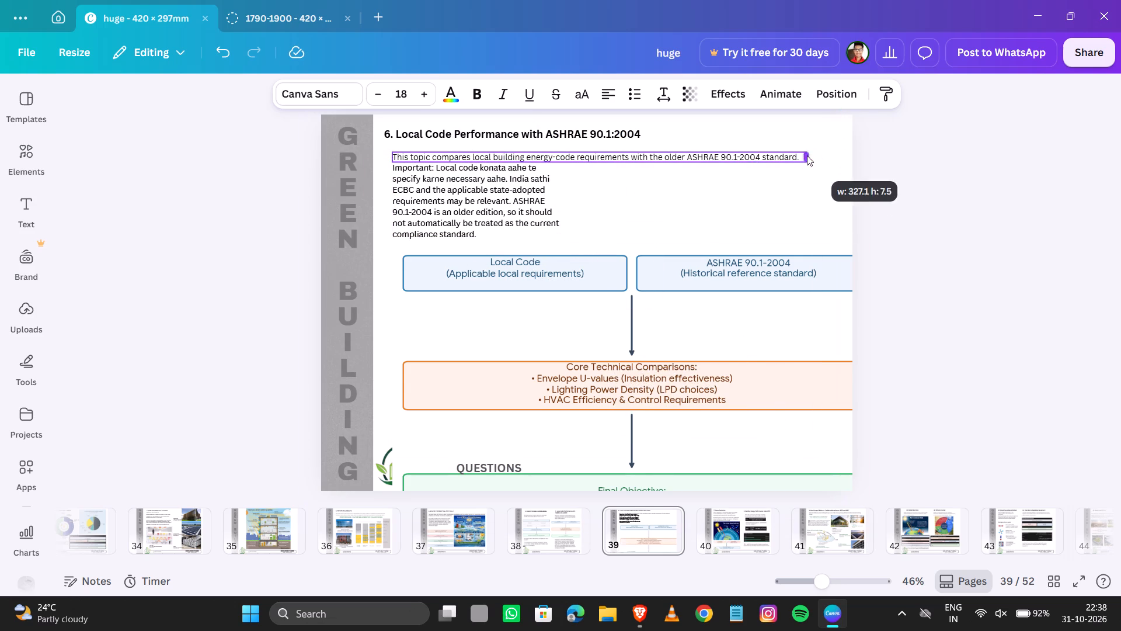
left_click_drag(807, 155, 798, 155)
Nudge the Important note down in small increments until it sits just below the introduction's second line.
left_click(466, 193)
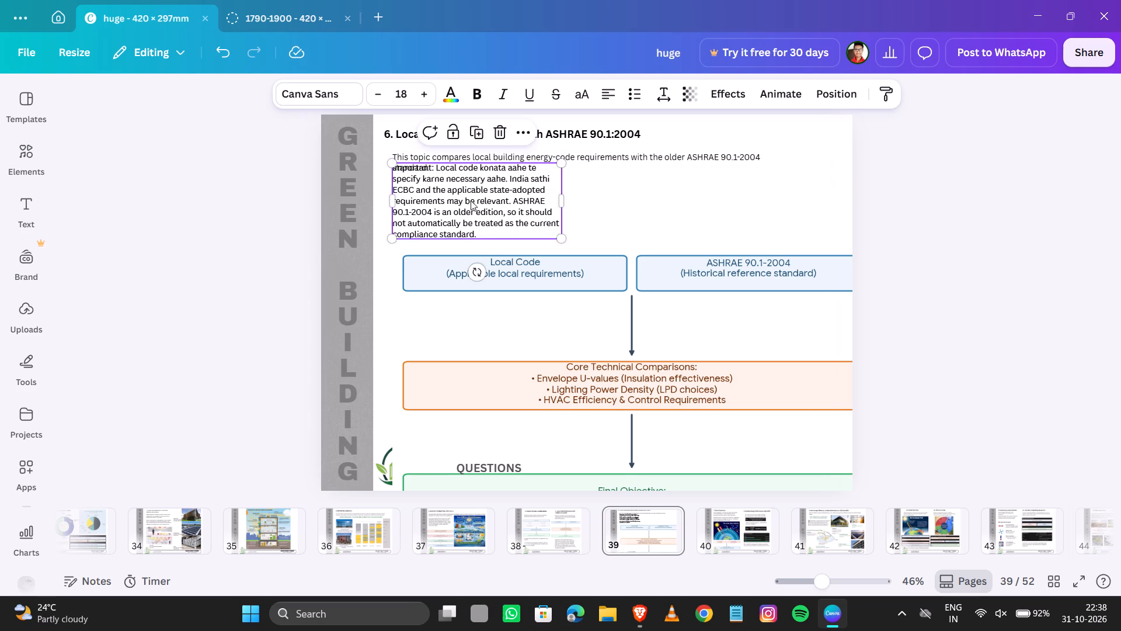
key("Down")
key("Down")
key("Down")
key("Down")
key("Down")
key("Down")
key("Down")
key("Down")
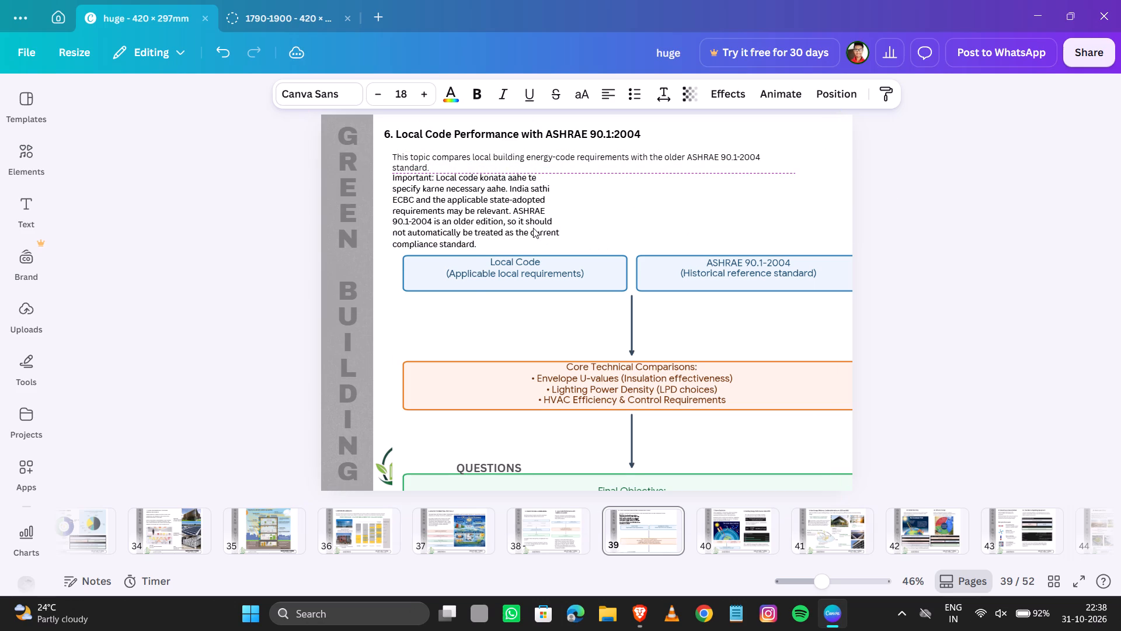
Widen the Important note's text box across nearly the full content width so its text takes three lines.
left_click(510, 201)
left_click(1009, 190)
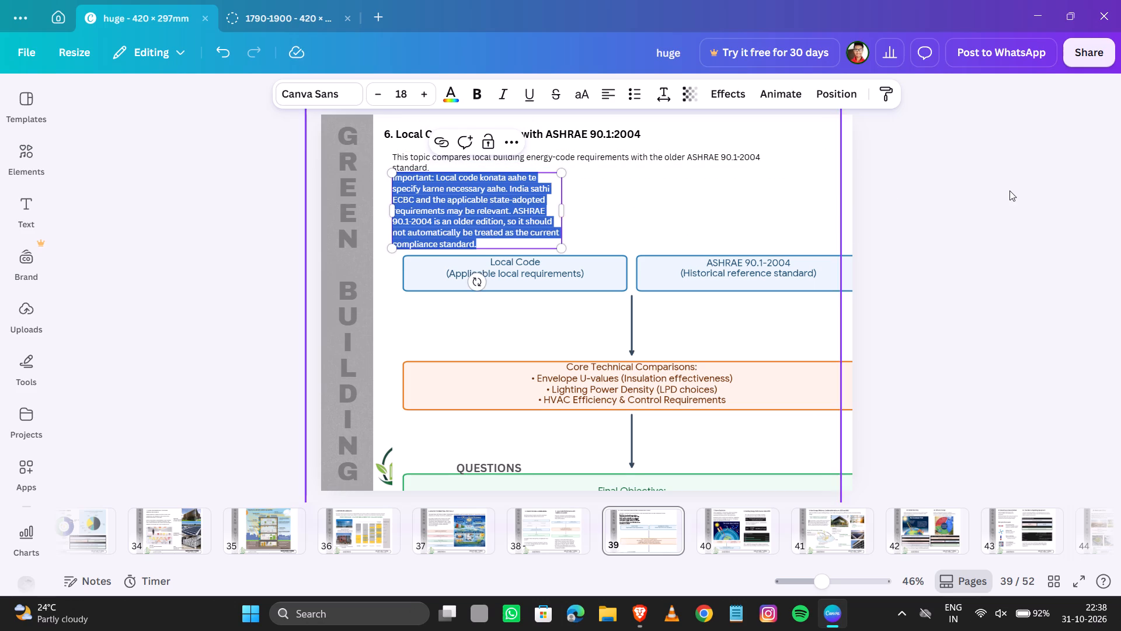
left_click(527, 213)
left_click(561, 212)
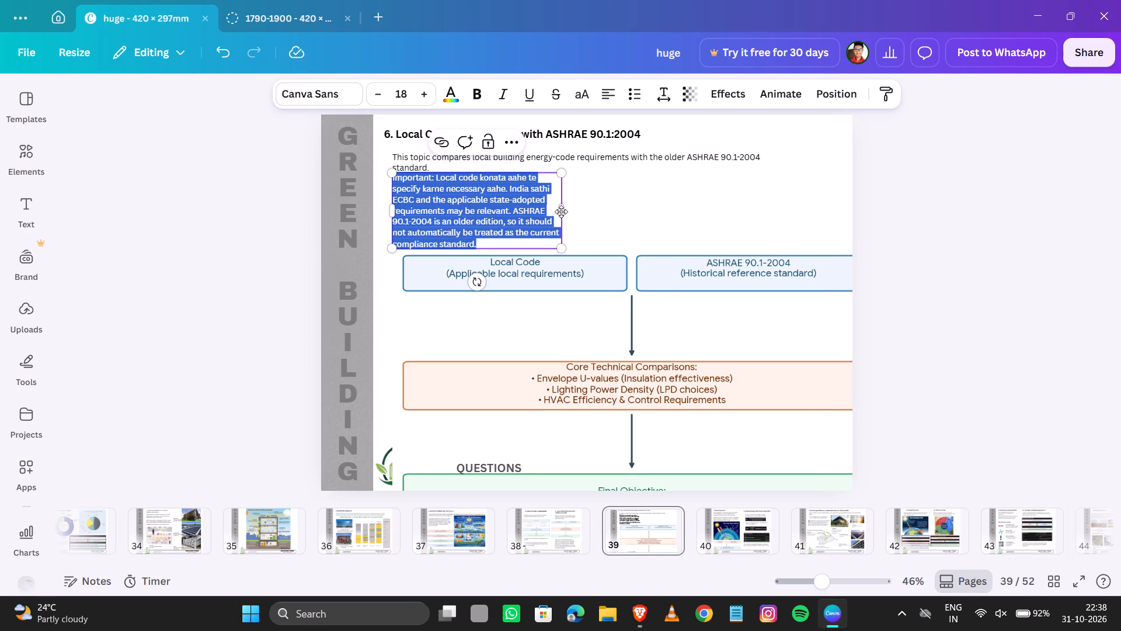
left_click(886, 209)
left_click(494, 216)
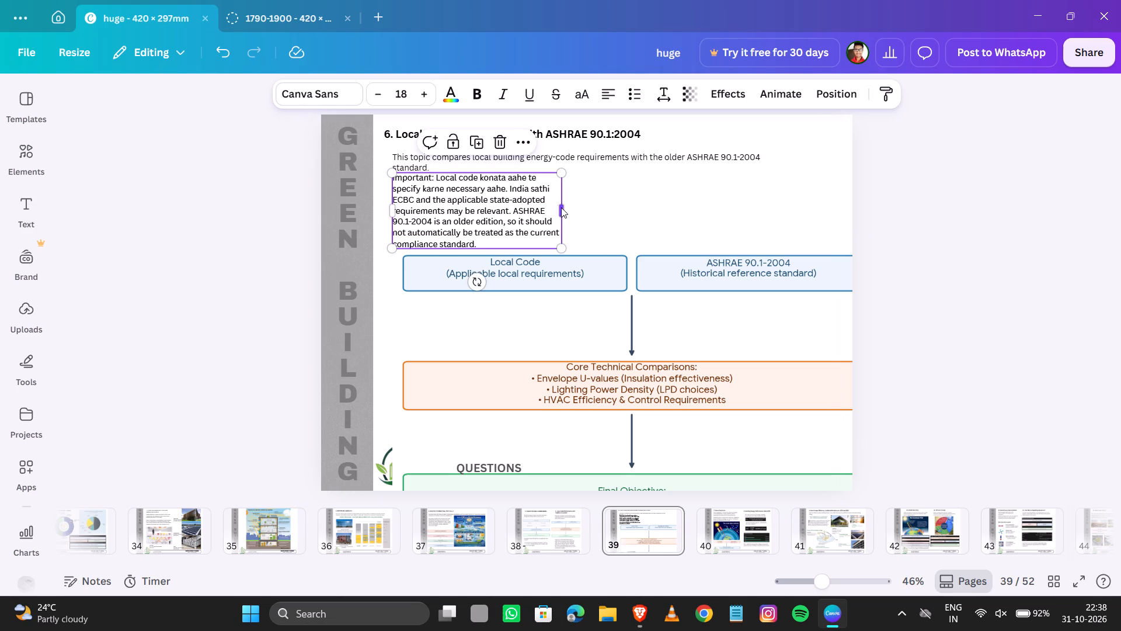
left_click_drag(573, 212, 778, 206)
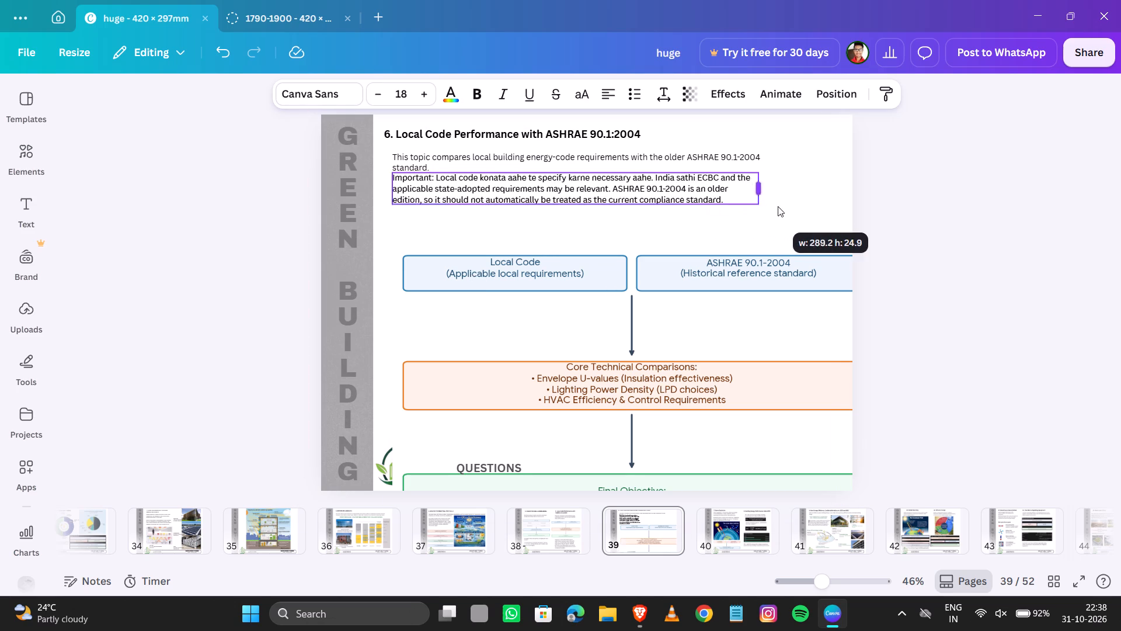
left_click_drag(778, 206, 850, 212)
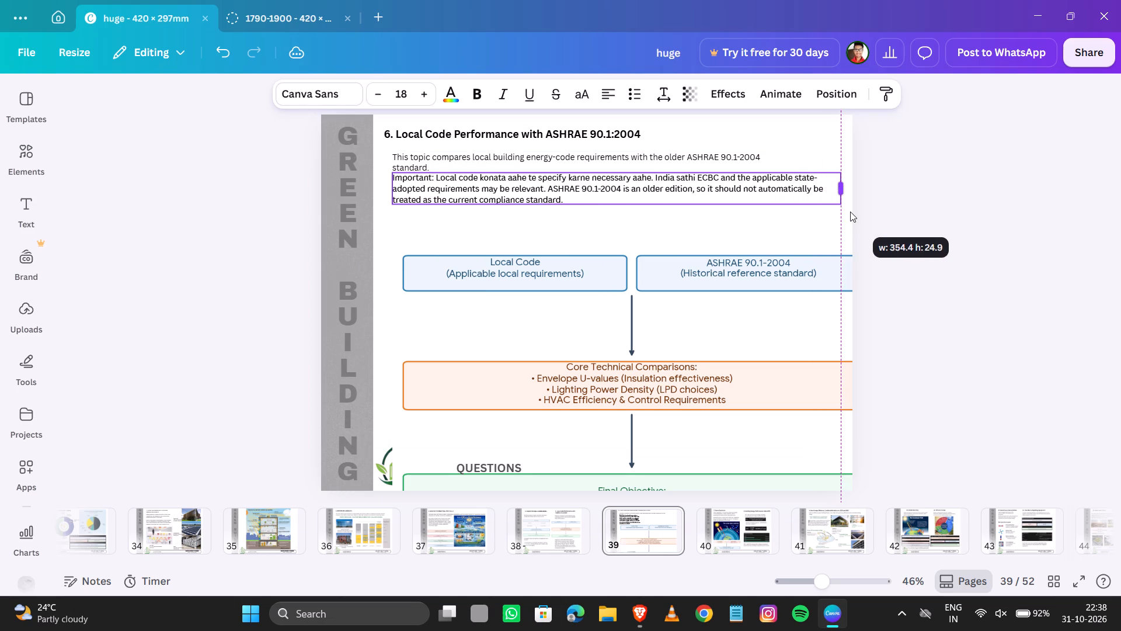
left_click_drag(850, 212, 836, 211)
left_click(836, 211)
left_click(943, 216)
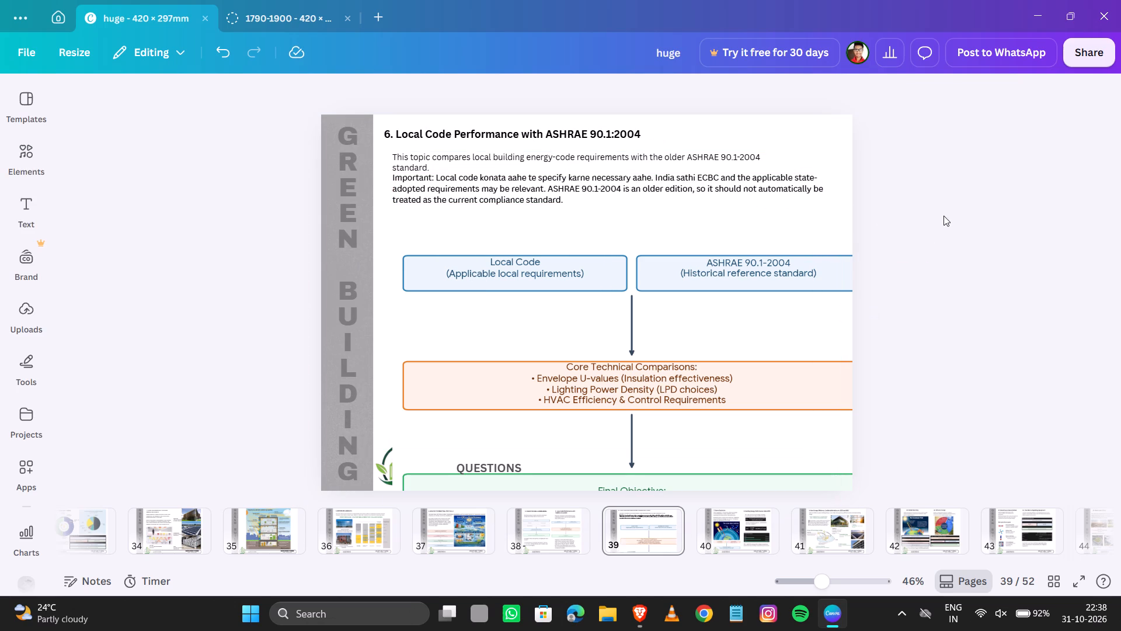
Shrink the Local Code flowchart to about 305 mm wide and place it below the Important note, above the footer.
left_click_drag(676, 341, 667, 312)
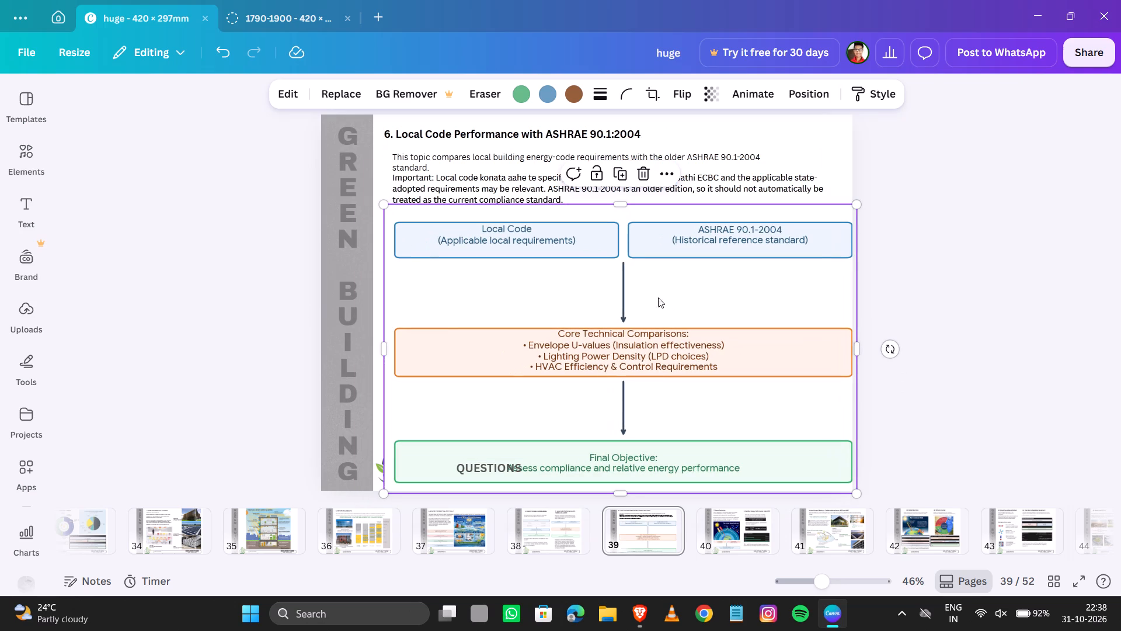
left_click_drag(859, 203, 785, 273)
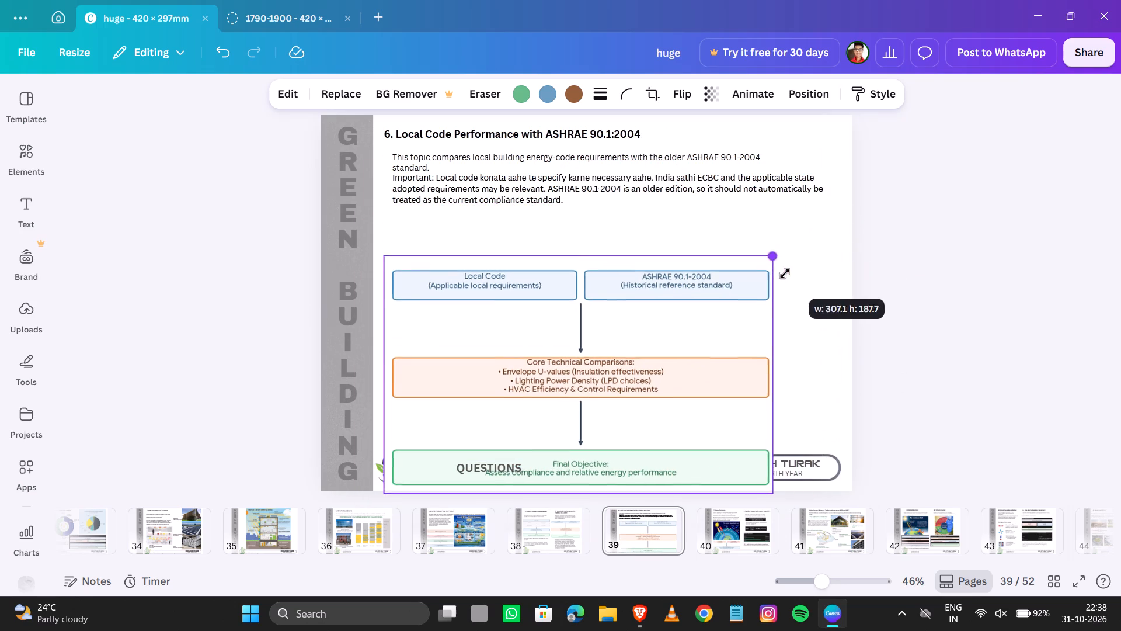
left_click_drag(785, 273, 784, 276)
left_click_drag(720, 324, 740, 269)
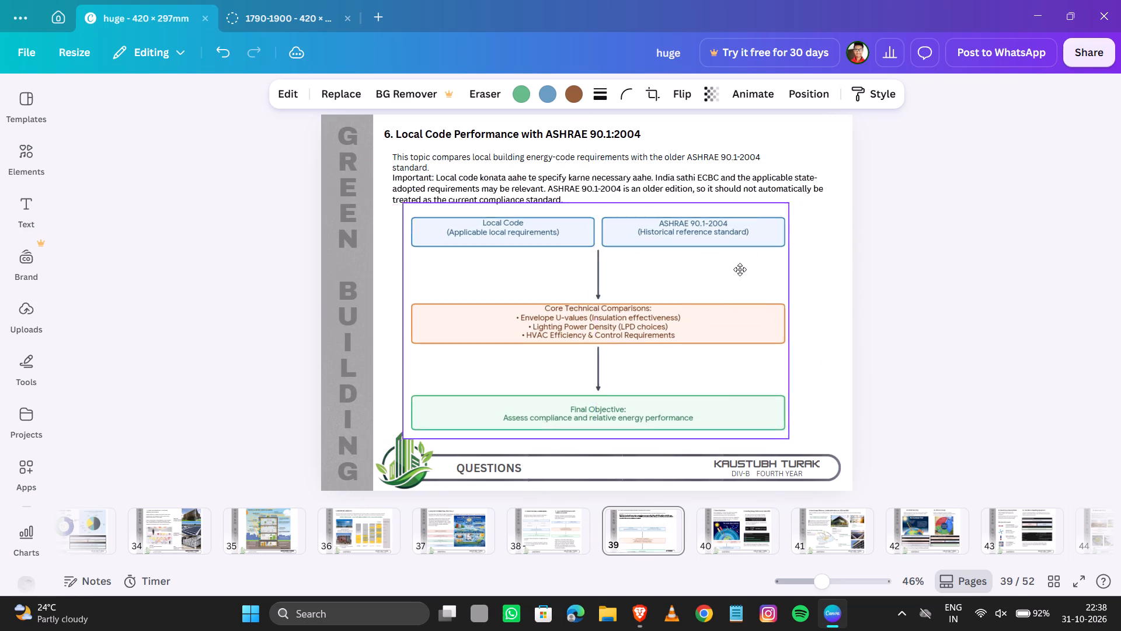
left_click_drag(740, 269, 749, 272)
Crop the empty margins off the flowchart image's top, bottom and left edges, close to its coloured boxes.
left_click_drag(607, 203, 606, 203)
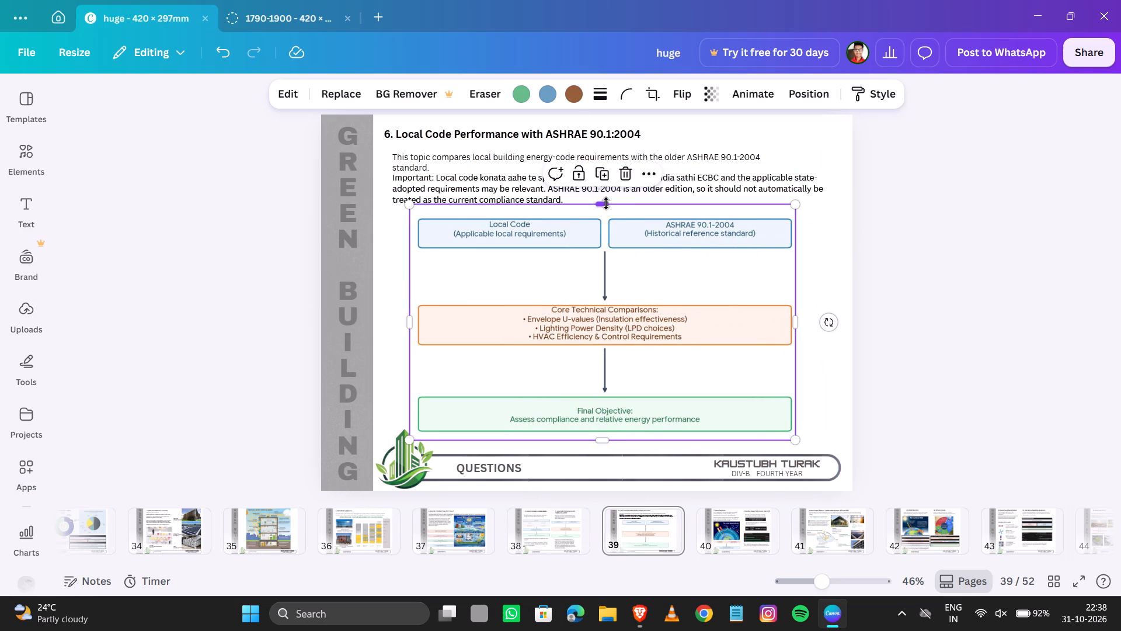
left_click_drag(606, 203, 603, 214)
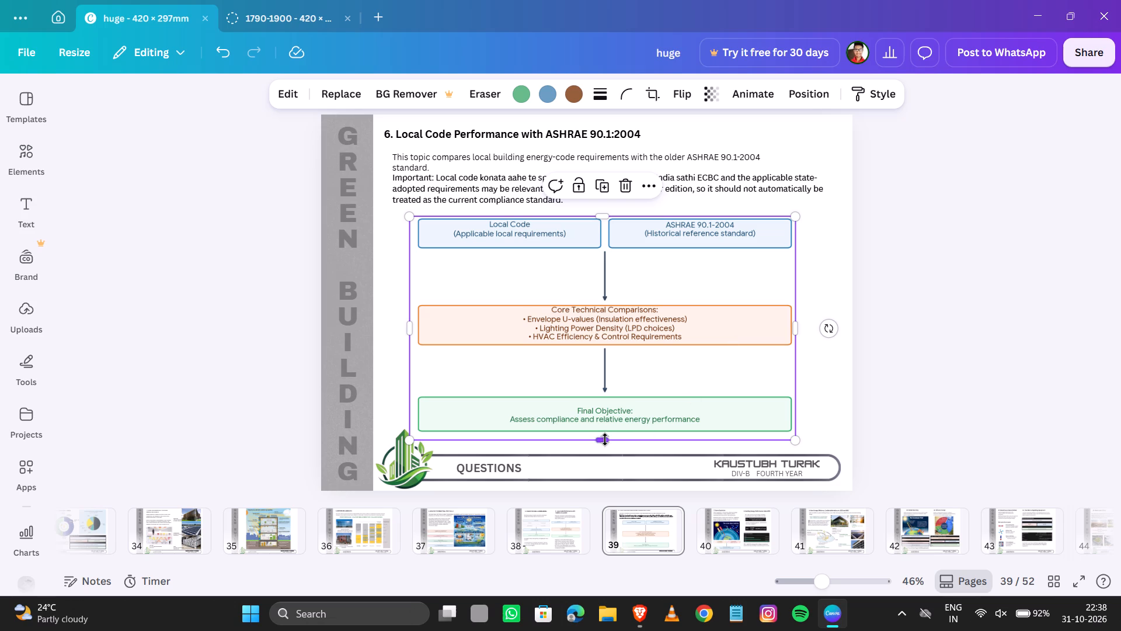
left_click_drag(600, 439, 604, 432)
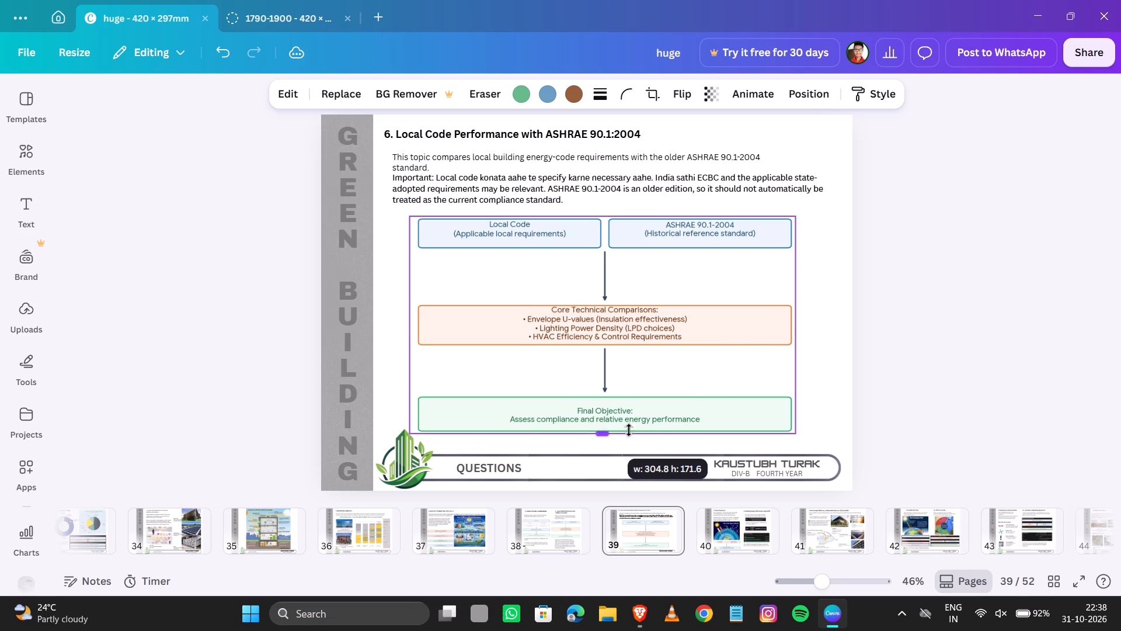
left_click(926, 346)
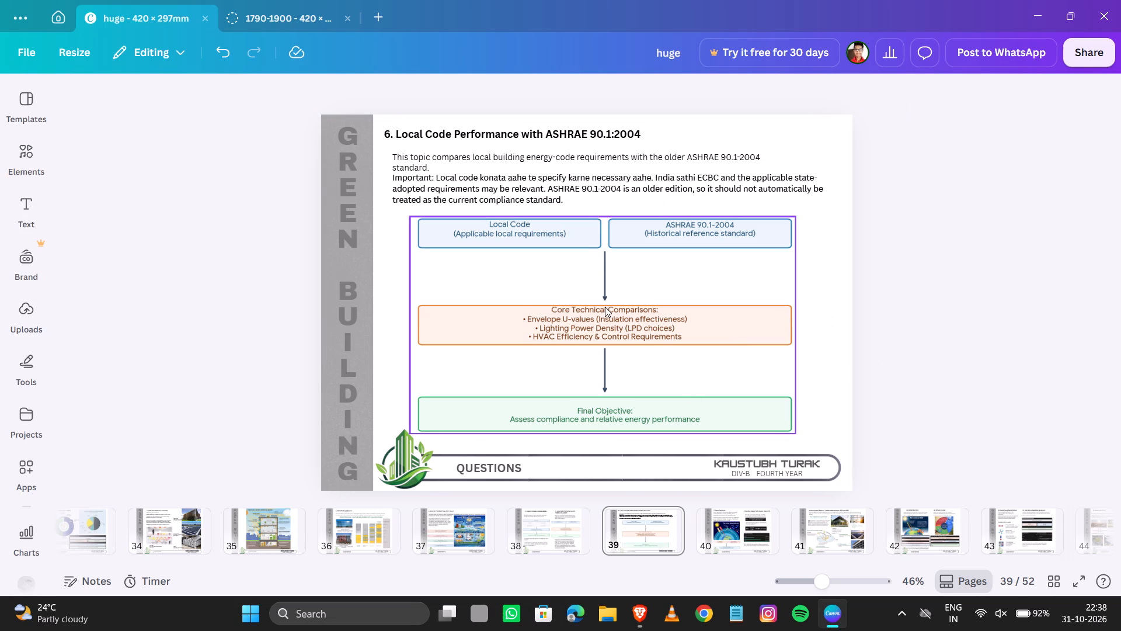
left_click(460, 315)
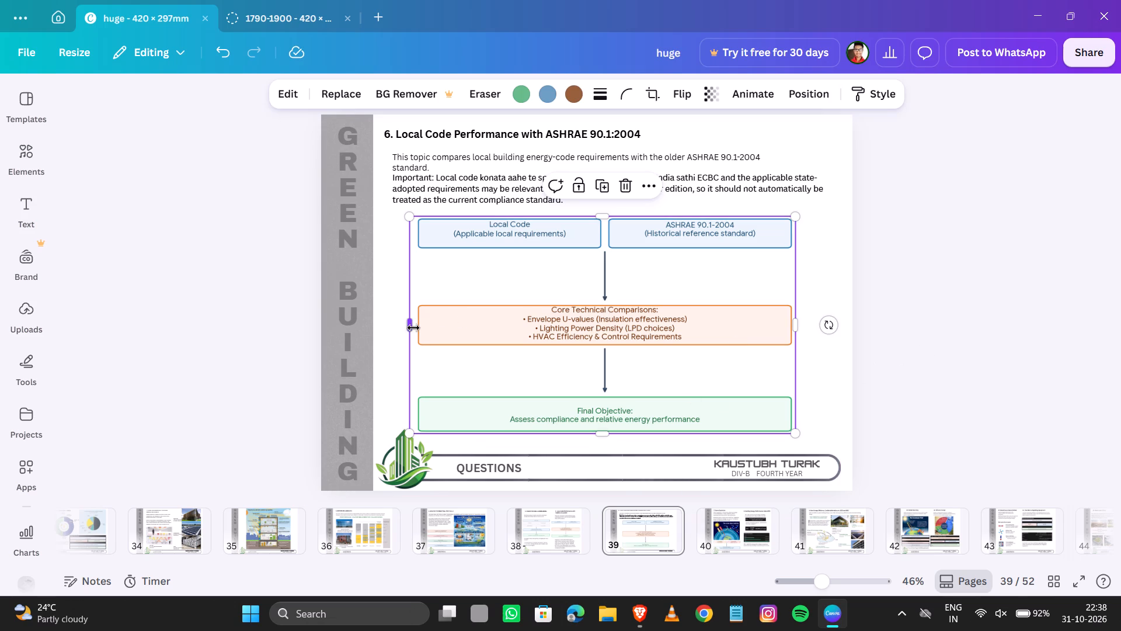
left_click_drag(412, 328, 416, 328)
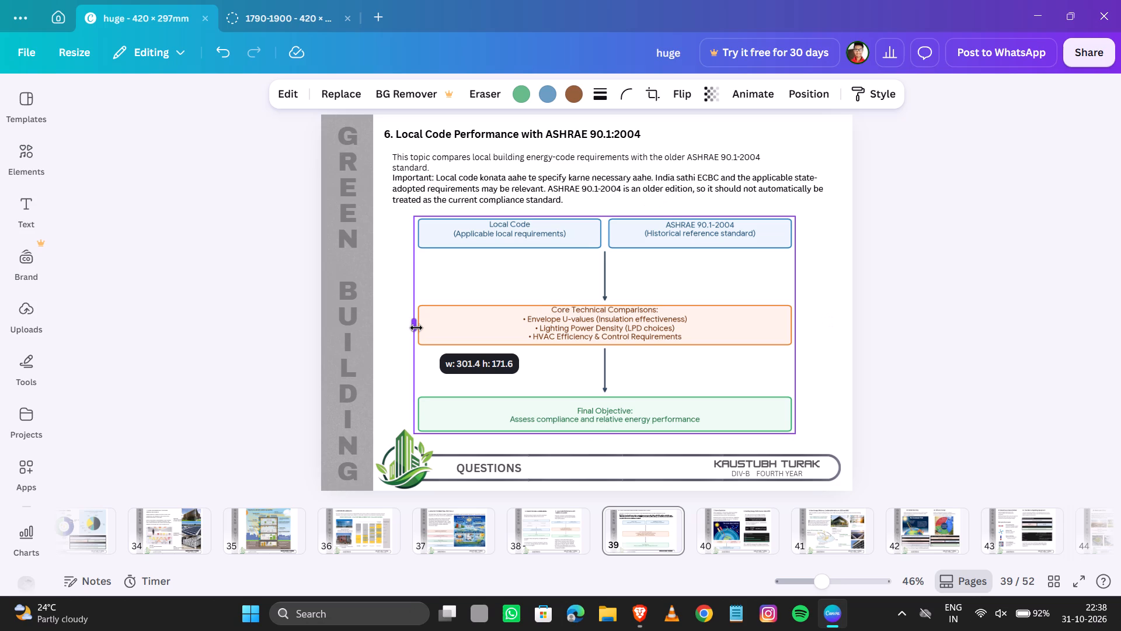
left_click_drag(416, 328, 417, 328)
left_click(991, 289)
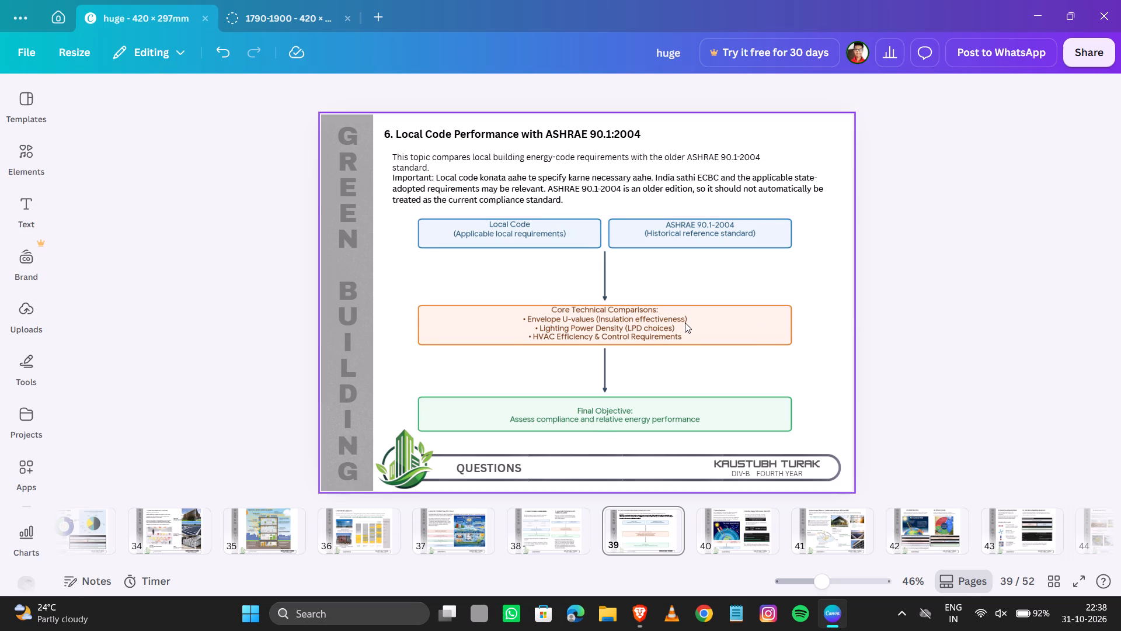
Shift the cropped flowchart slightly toward the right page edge and enlarge it to about 325 × 186 mm.
left_click_drag(685, 323, 699, 325)
left_click_drag(812, 431, 821, 439)
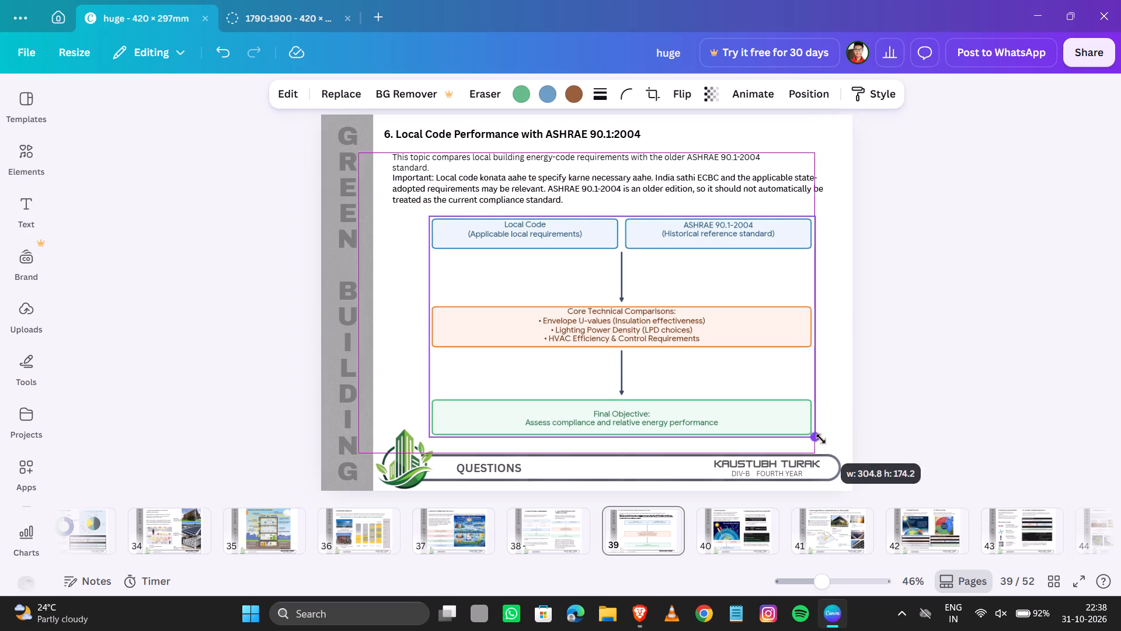
left_click_drag(821, 439, 840, 453)
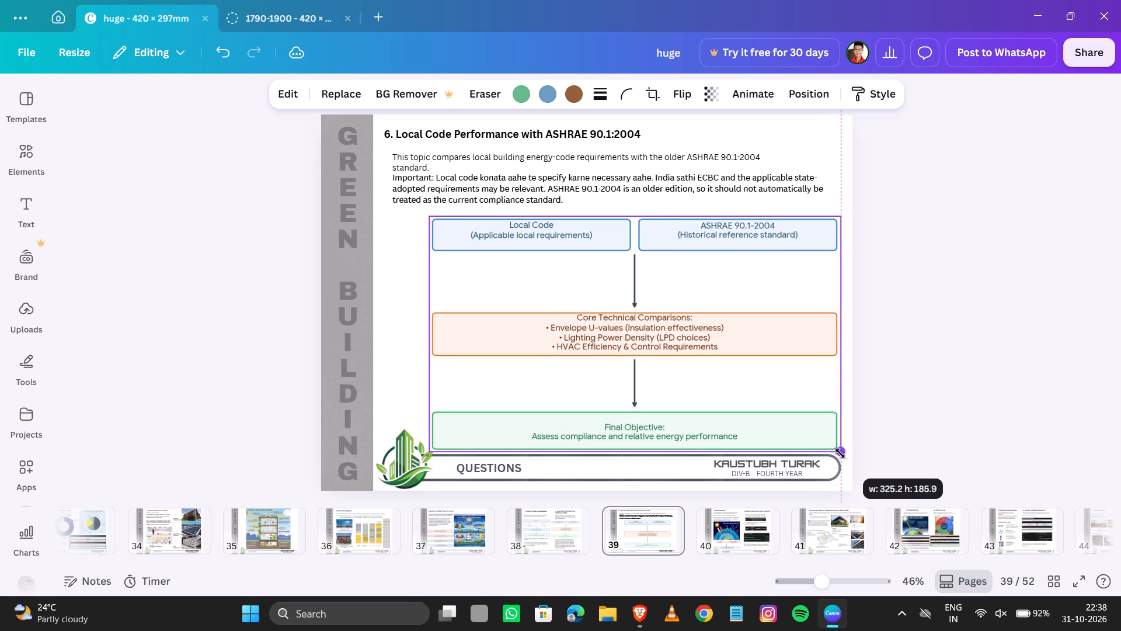
left_click_drag(840, 453, 841, 453)
Nudge the flowchart slightly up and well to the left so it sits centred beneath the Important note.
key("Up")
key("Up")
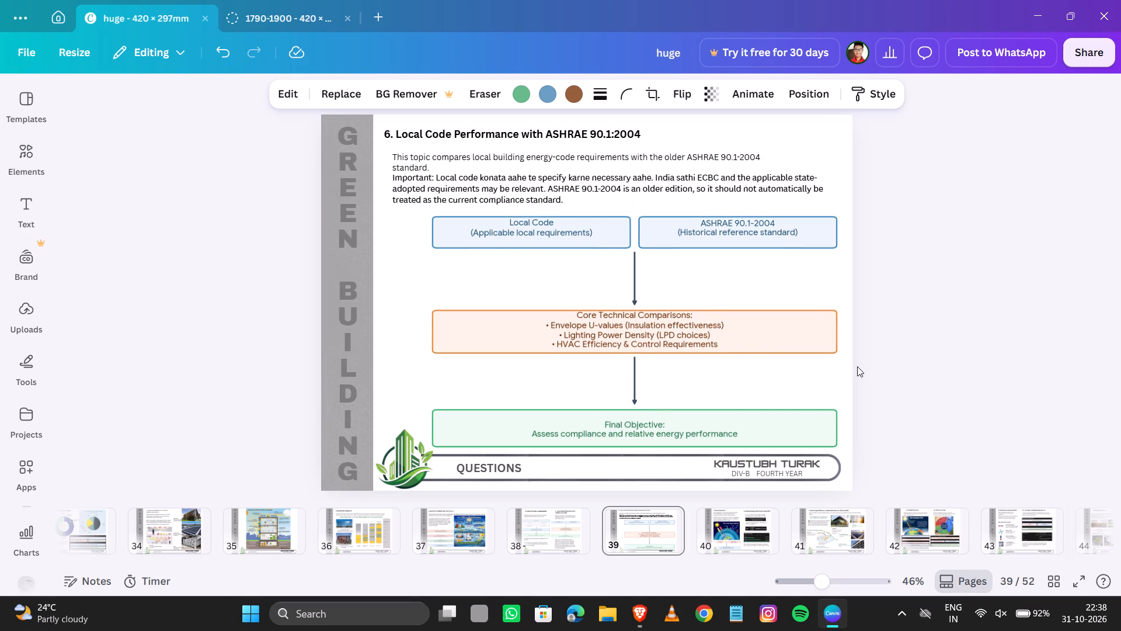
key("Left")
key("Left")
key("Left")
key("Left")
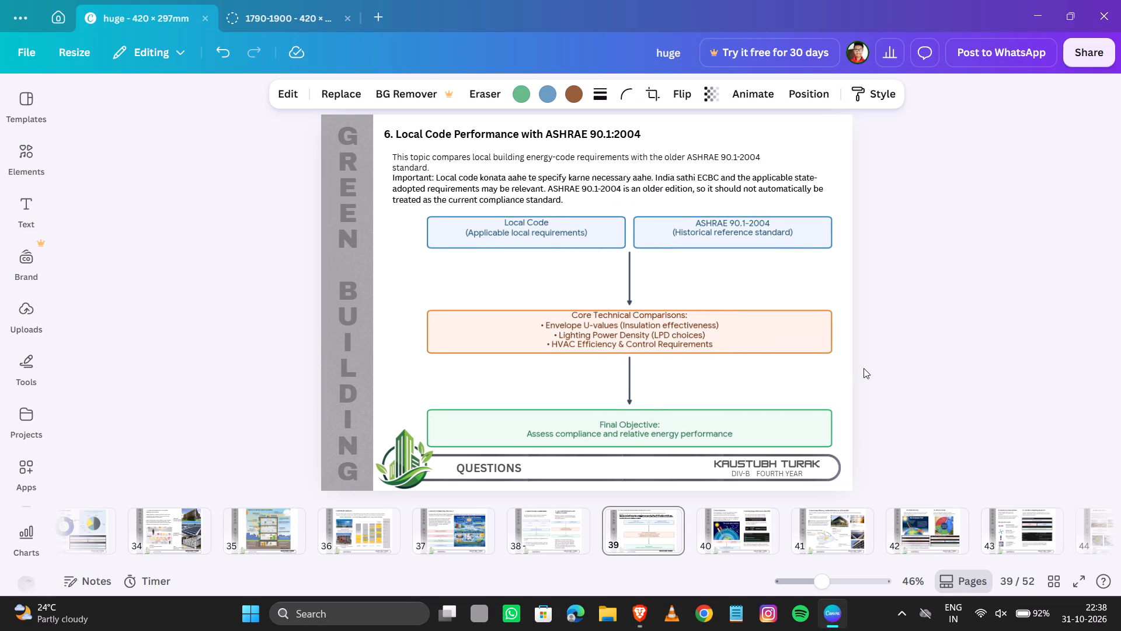
key("Left")
key("Left")
key("Left")
key("Left")
key("Left")
key("Left")
key("Left")
key("Left")
key("Left")
key("Left")
key("Left")
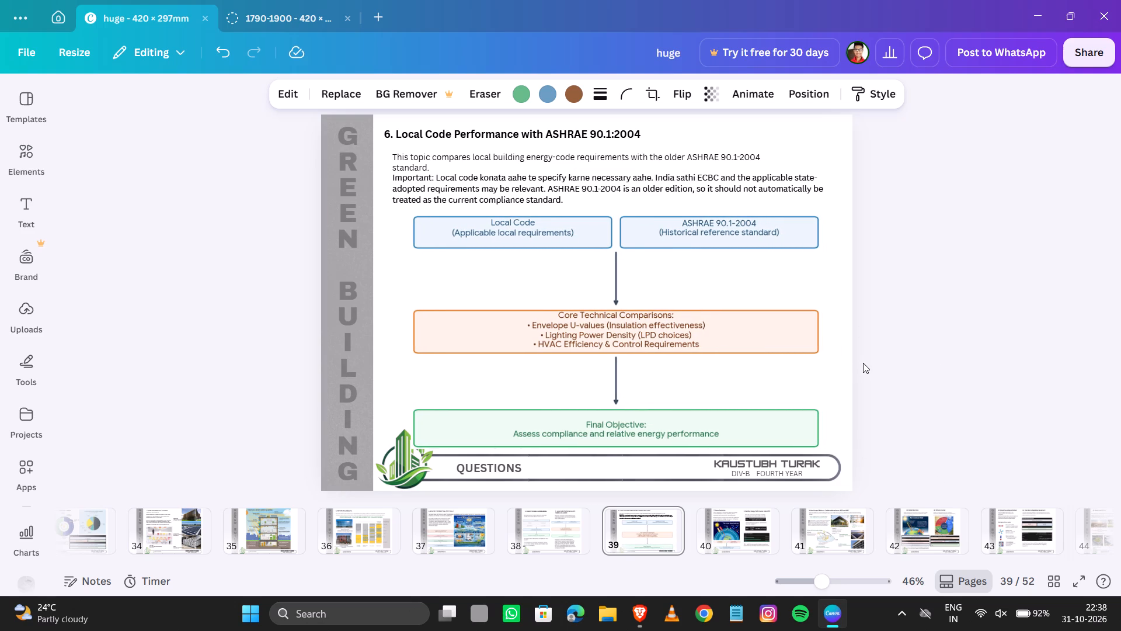
key("Left")
key("Left")
key("Left")
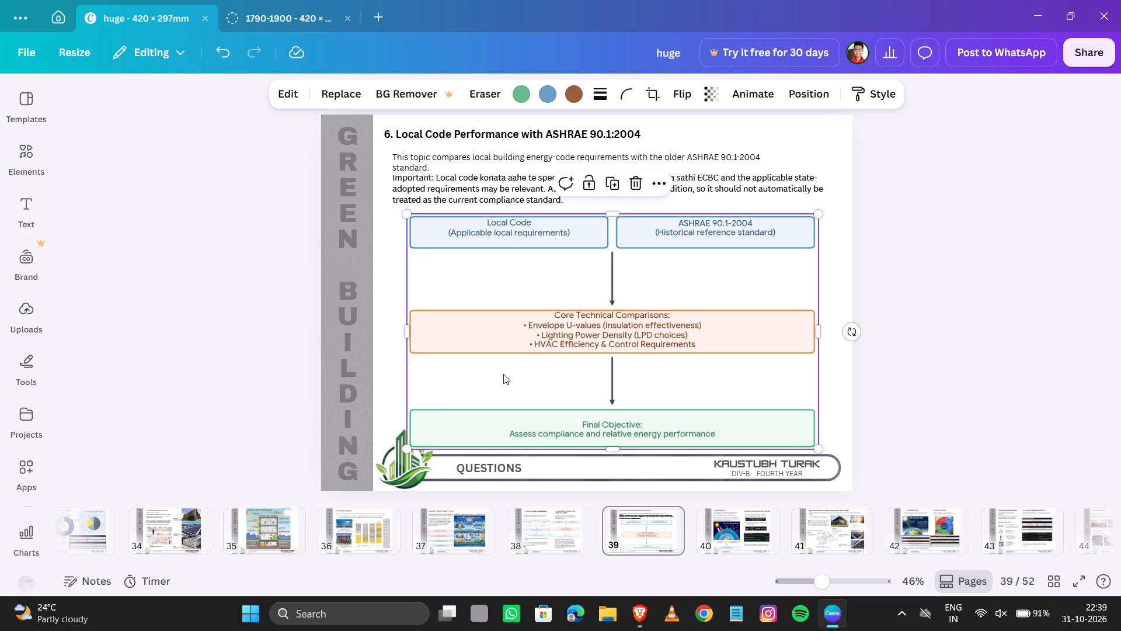
key("Left")
Send the Local Code flowchart to the back, behind the footer's building logo.
right_click(518, 342)
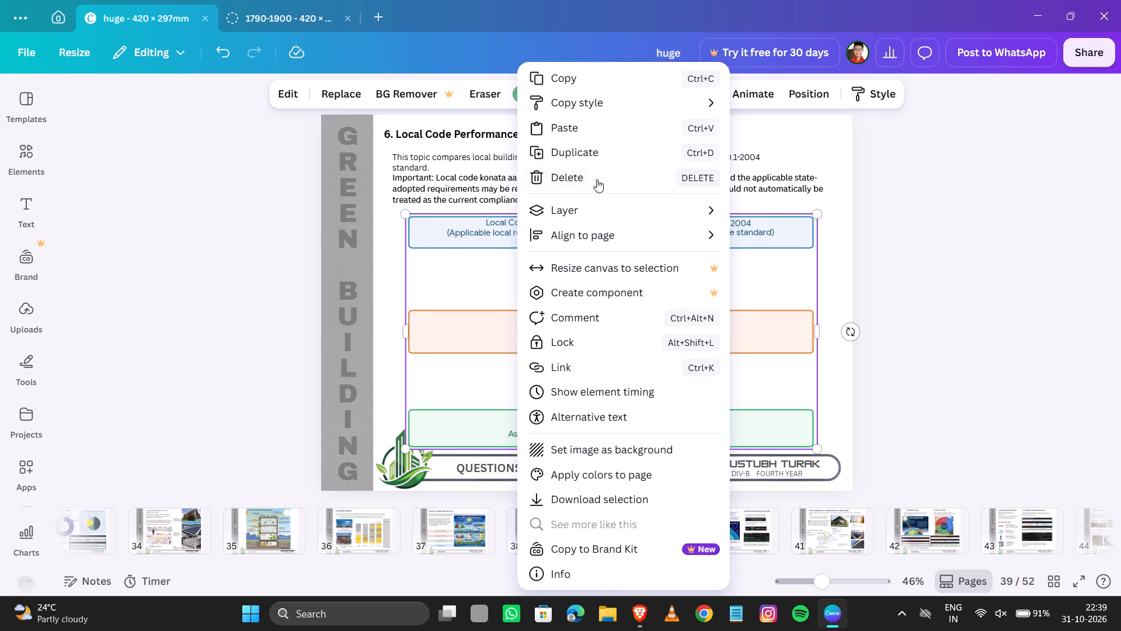
left_click(598, 214)
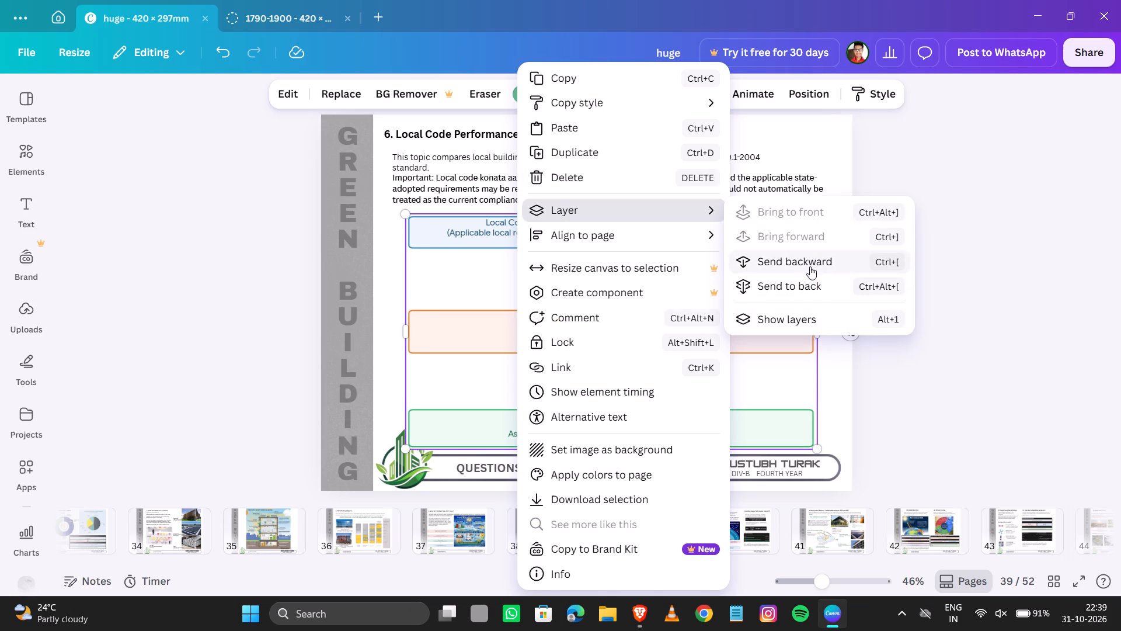
left_click(810, 286)
left_click(1007, 198)
left_click(969, 216)
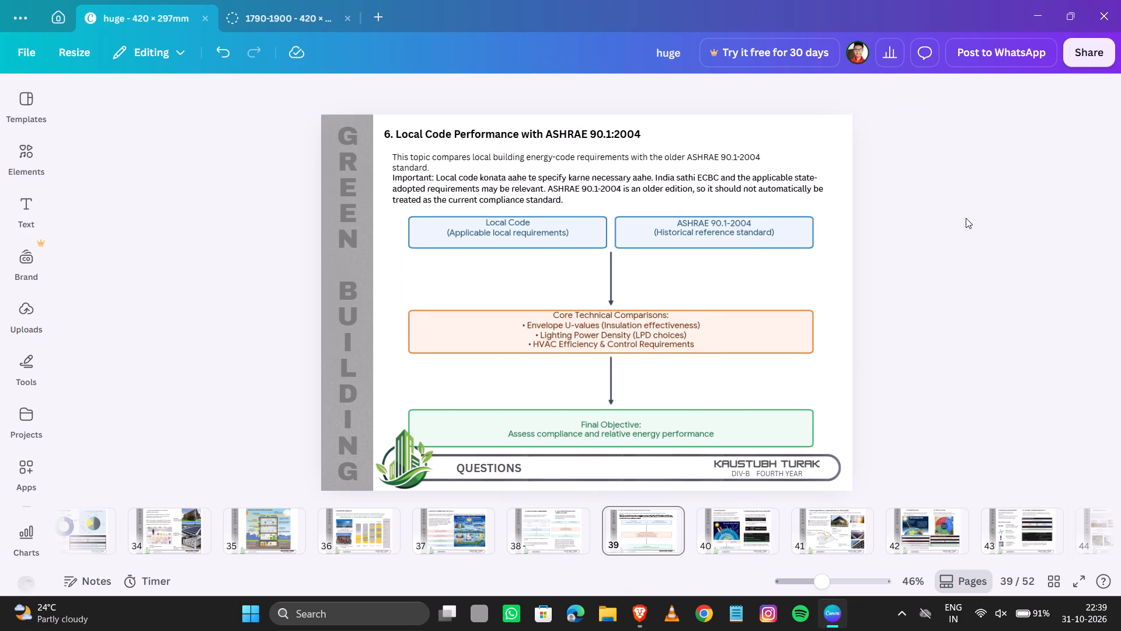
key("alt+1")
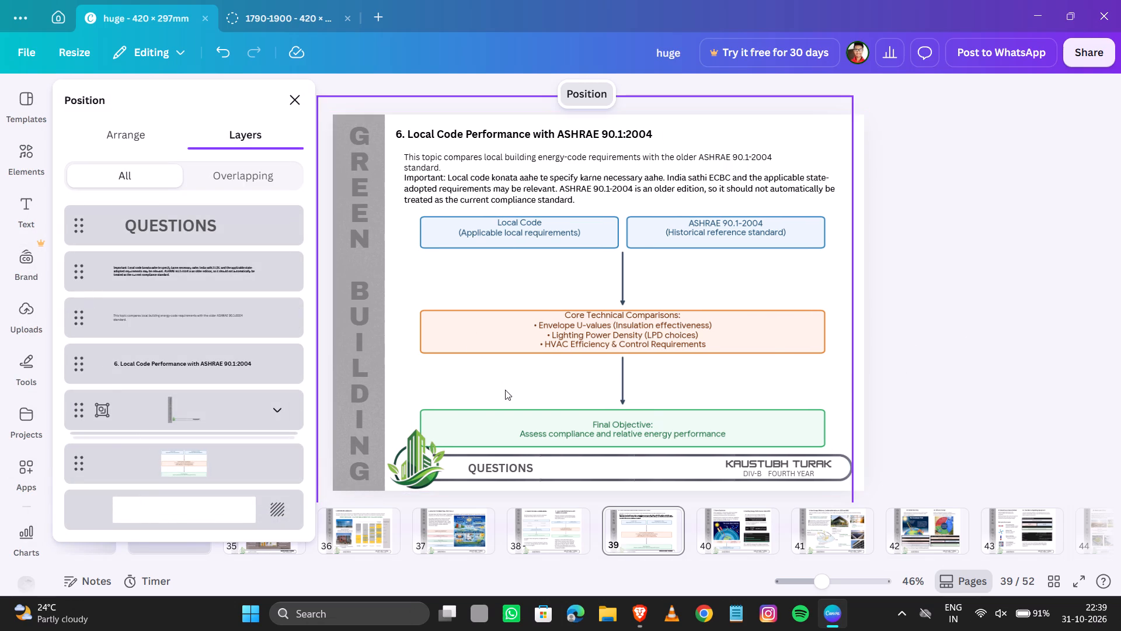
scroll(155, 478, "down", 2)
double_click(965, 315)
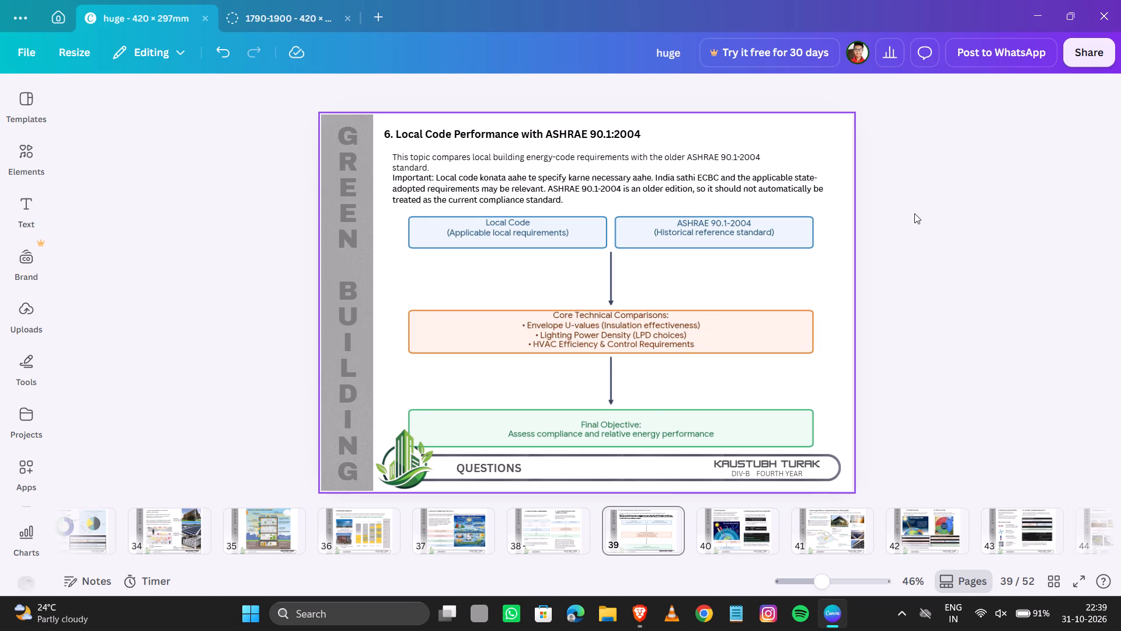
Delete the Local Code/ASHRAE 90.1:2004 heading, introduction, flowchart and Important note from page 38.
left_click(562, 536)
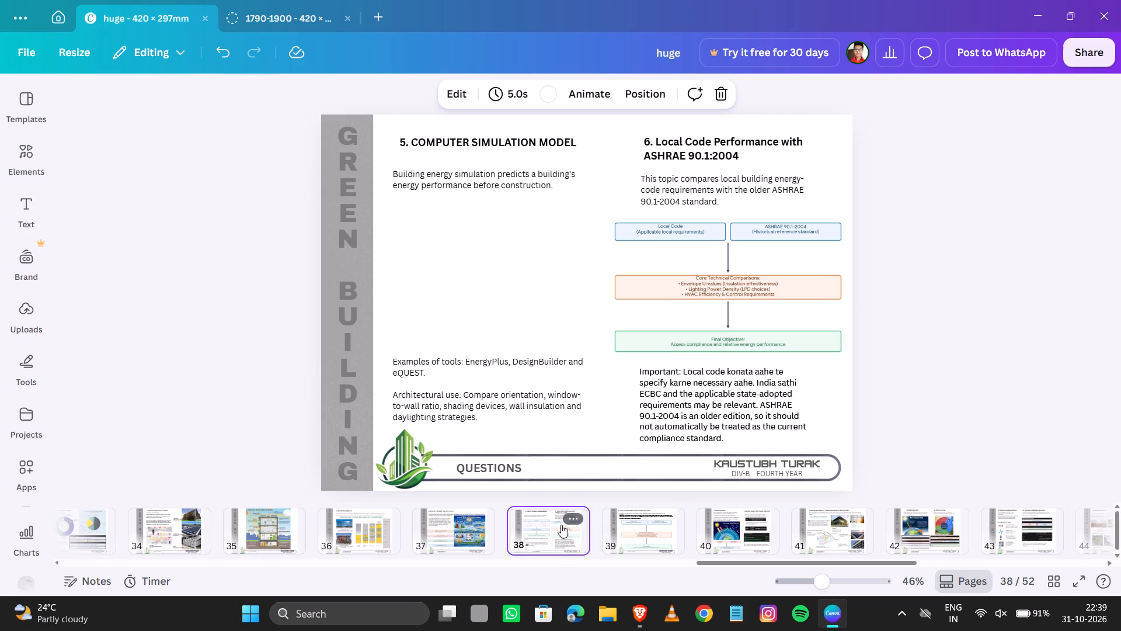
left_click(698, 153)
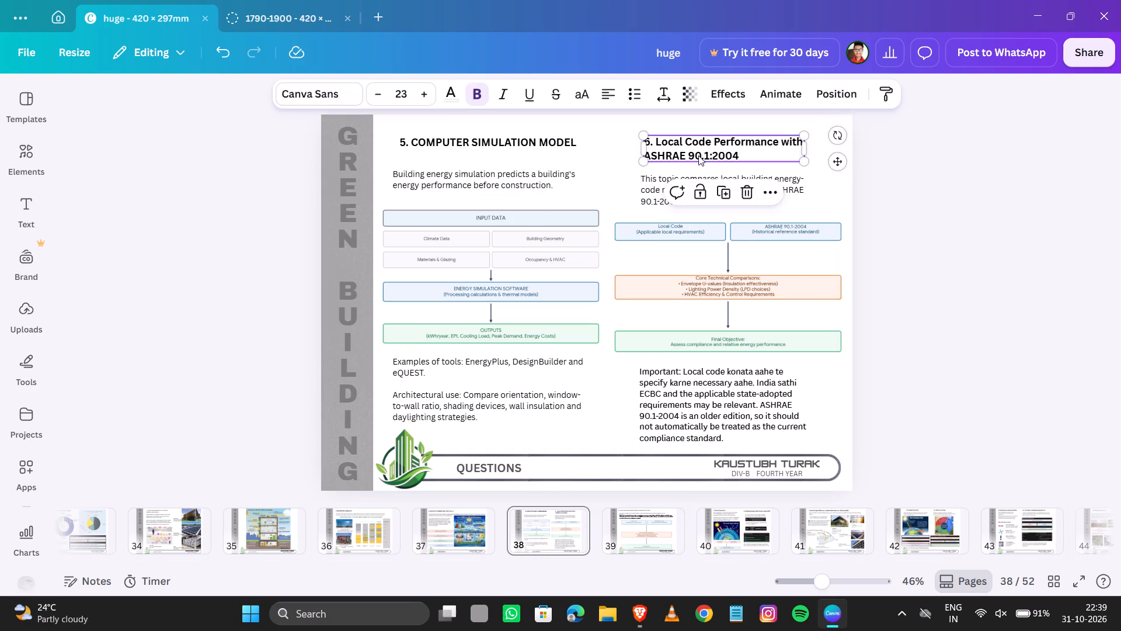
key("Delete")
left_click(698, 183)
key("Delete")
left_click(696, 237)
key("Delete")
left_click(695, 379)
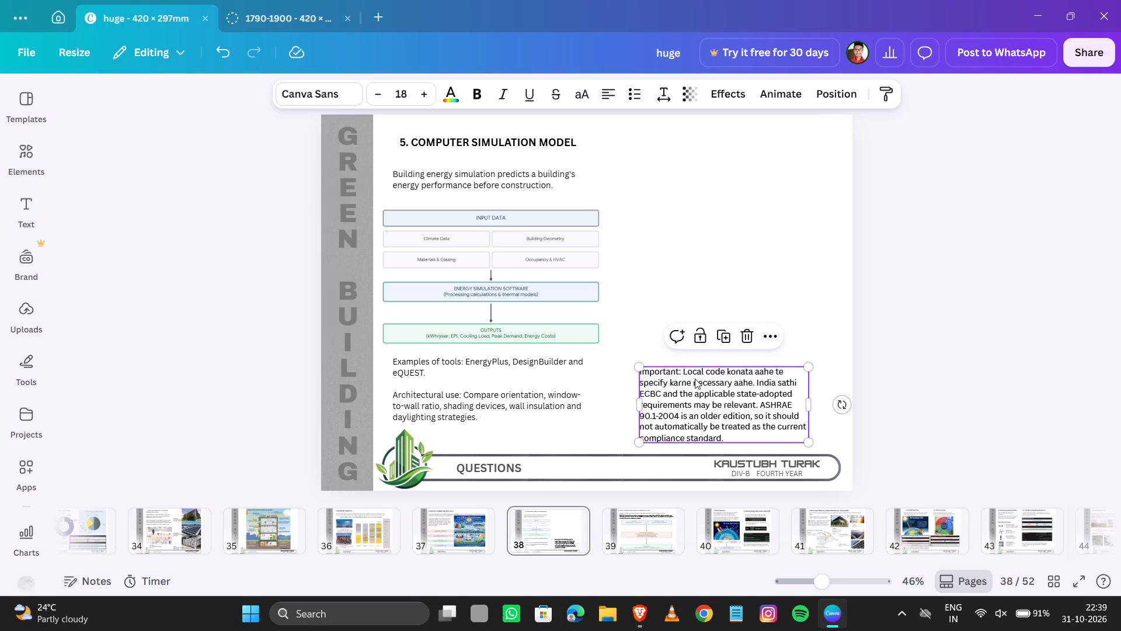
key("Delete")
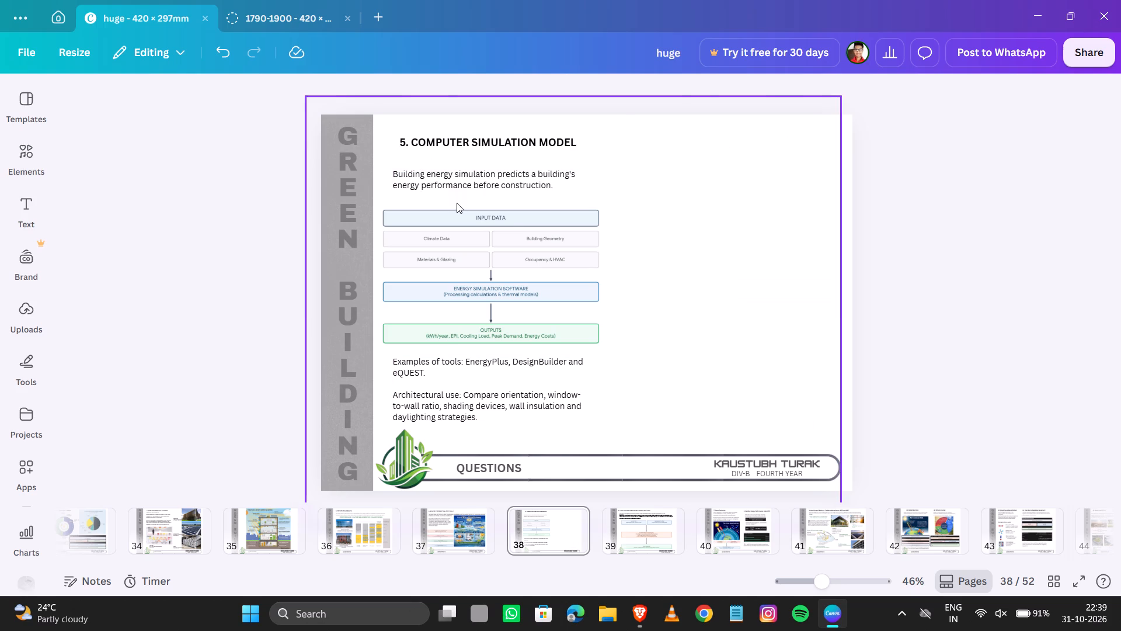
Nudge the building energy simulation sentence up until it sits just beneath the COMPUTER SIMULATION MODEL heading.
left_click(457, 203)
left_click(457, 189)
key("Up")
key("Up")
key("Up")
key("Up")
key("Up")
key("Up")
key("Up")
key("Up")
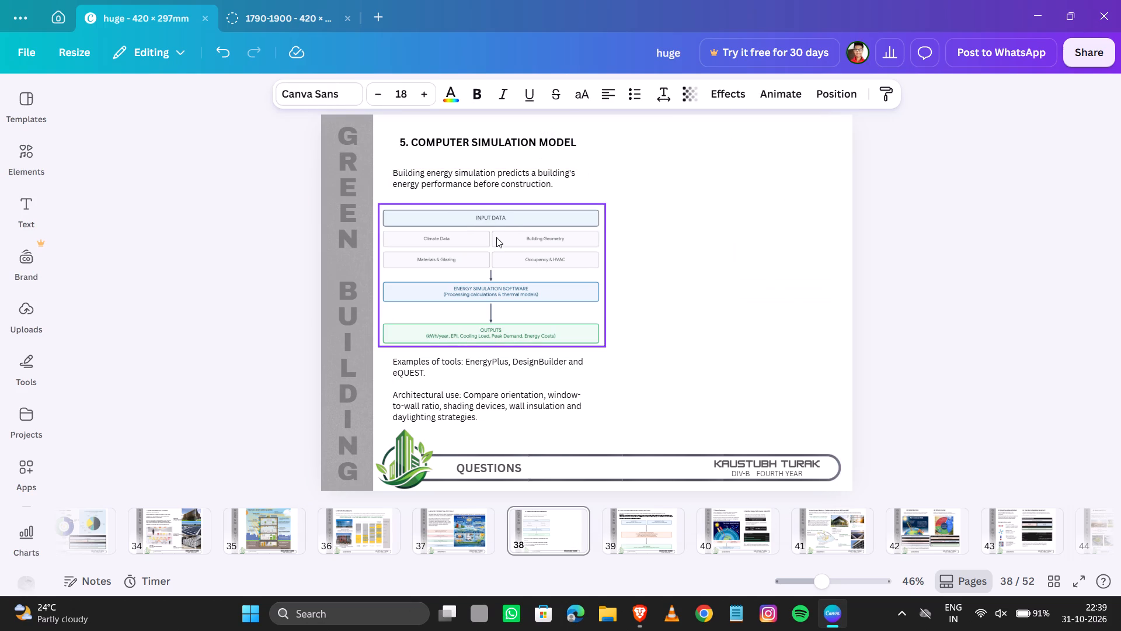
left_click(472, 175)
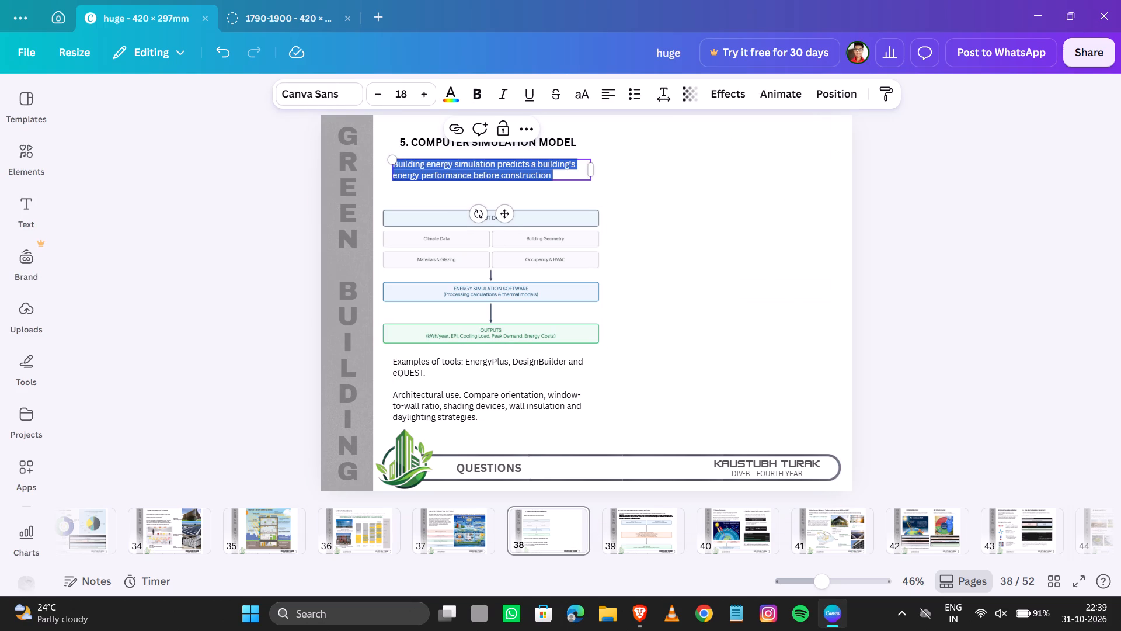
left_click(1007, 167)
Widen the building energy simulation sentence's text box until its text fits on one line.
left_click(564, 174)
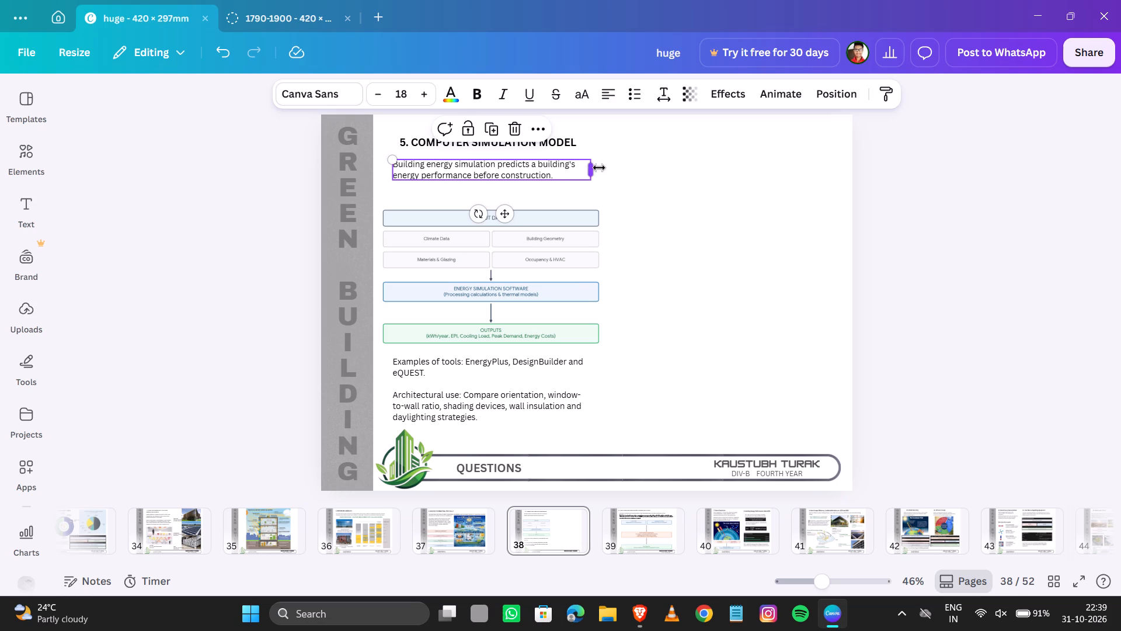
left_click_drag(596, 169, 757, 163)
left_click(1021, 231)
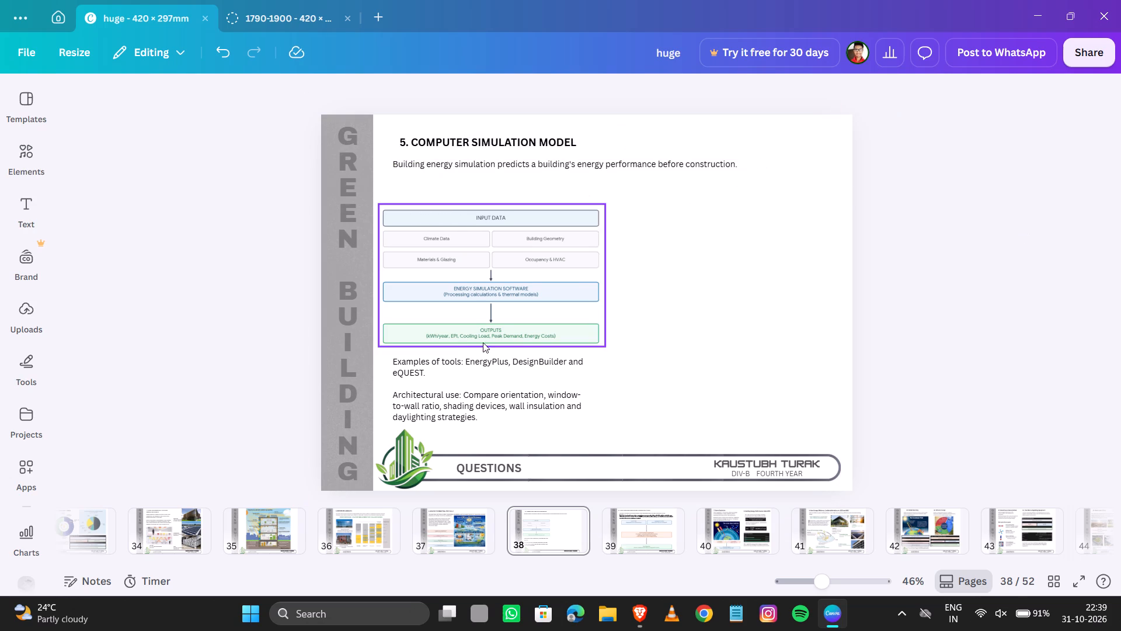
Move the computer simulation flowchart up directly beneath the introductory sentence, aligned with its left edge.
left_click_drag(496, 338, 506, 314)
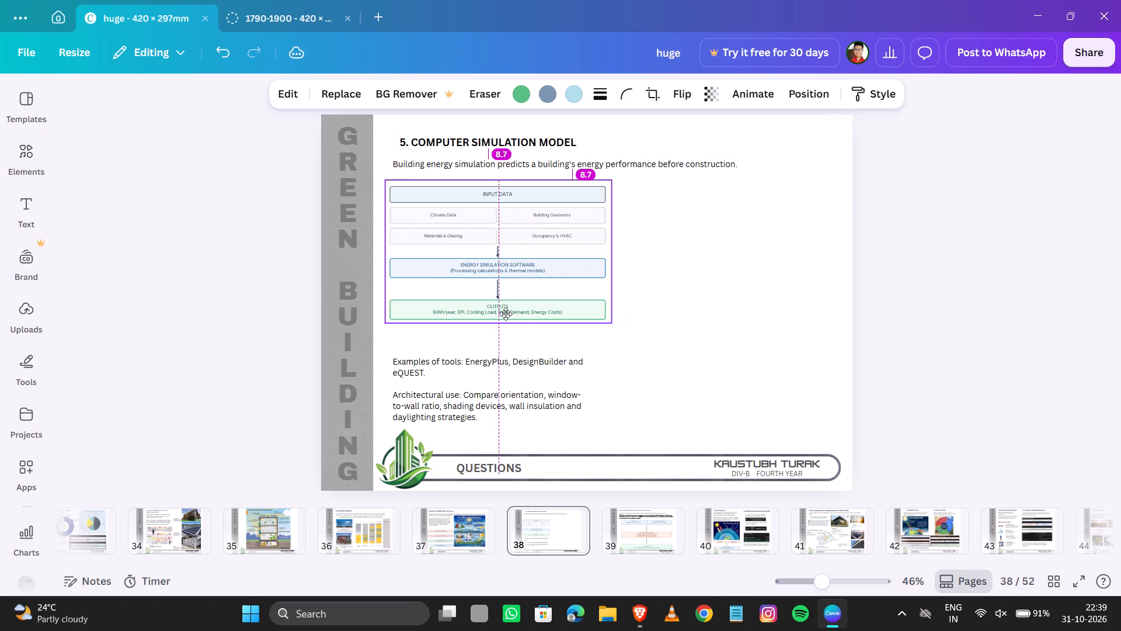
left_click_drag(506, 314, 513, 313)
key("Up")
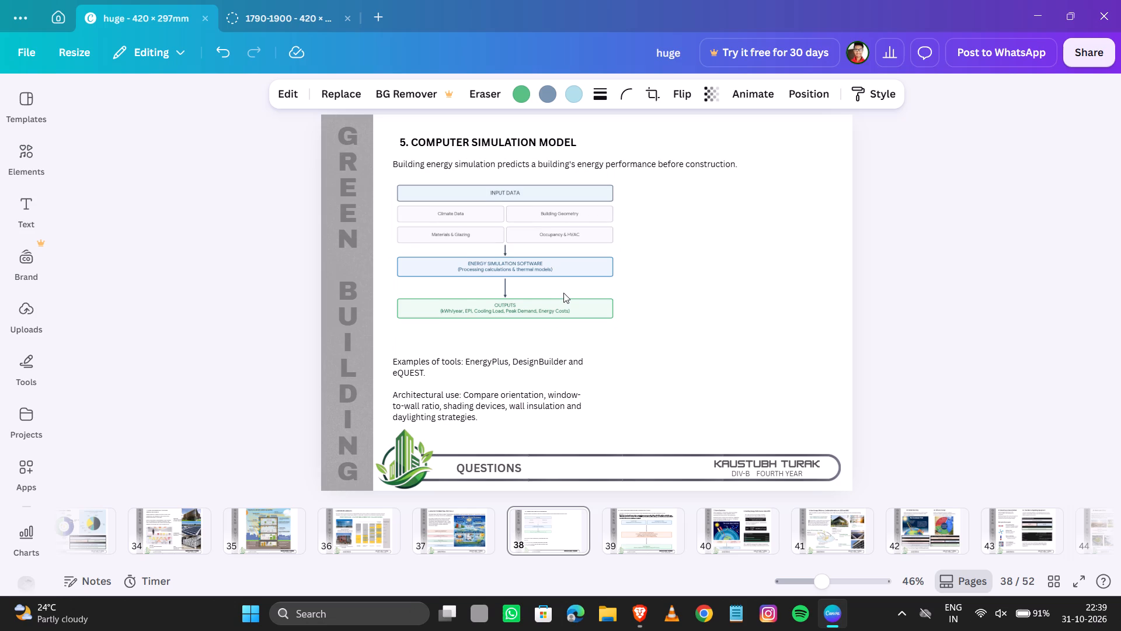
key("Up")
key("Up")
key("Up")
left_click(565, 273)
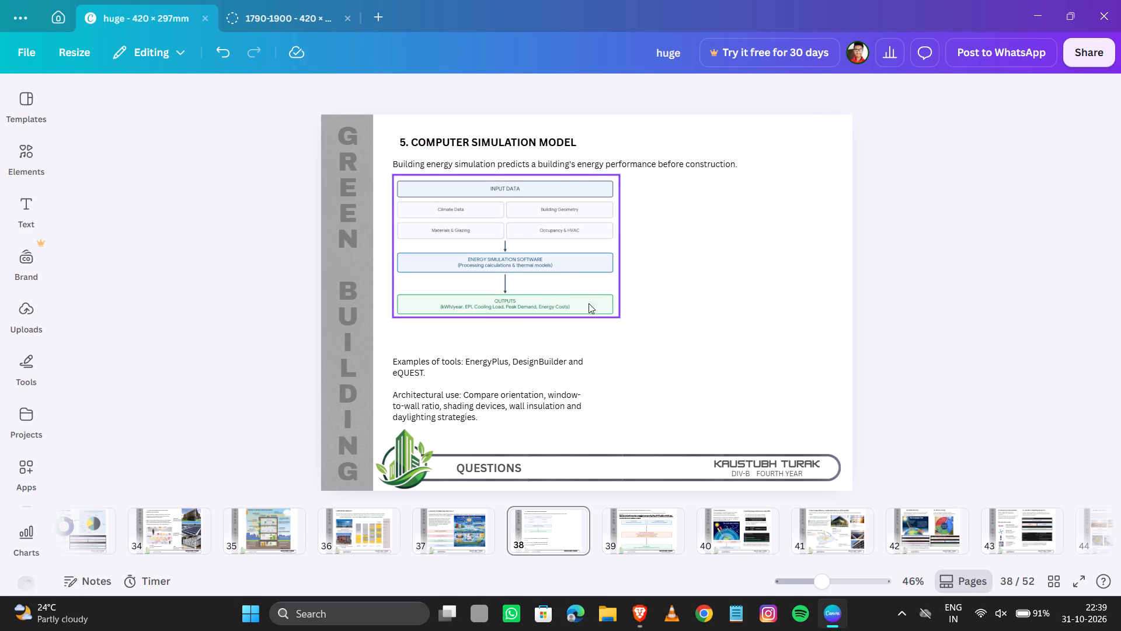
Enlarge the computer simulation flowchart across most of the content width and lower it to just above the footer.
left_click(602, 301)
left_click_drag(621, 318, 830, 409)
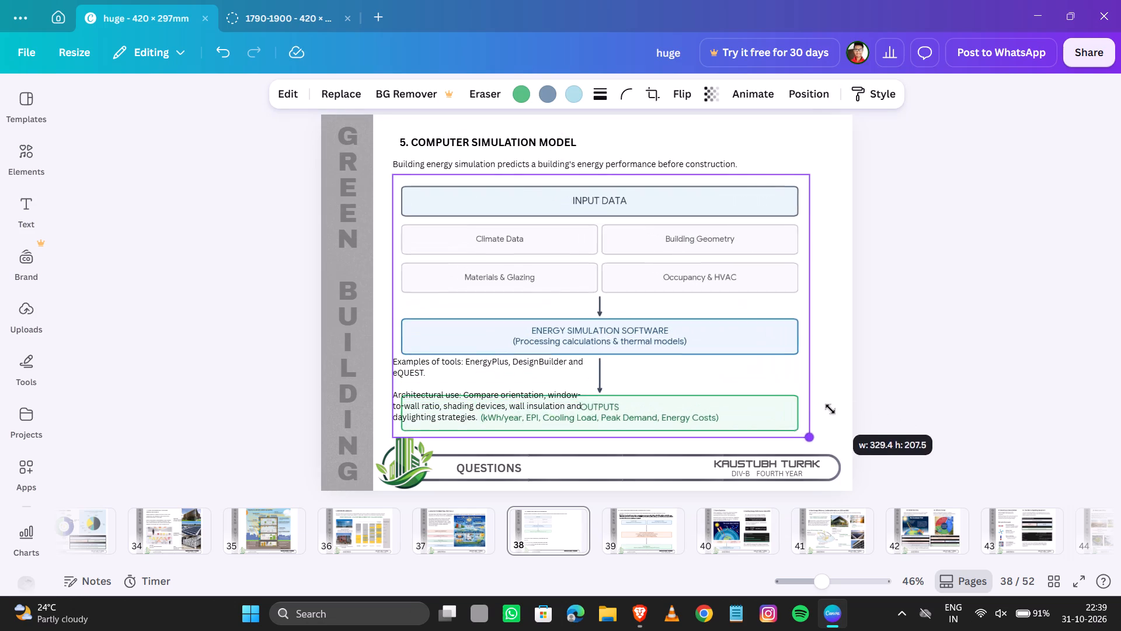
left_click_drag(830, 409, 806, 402)
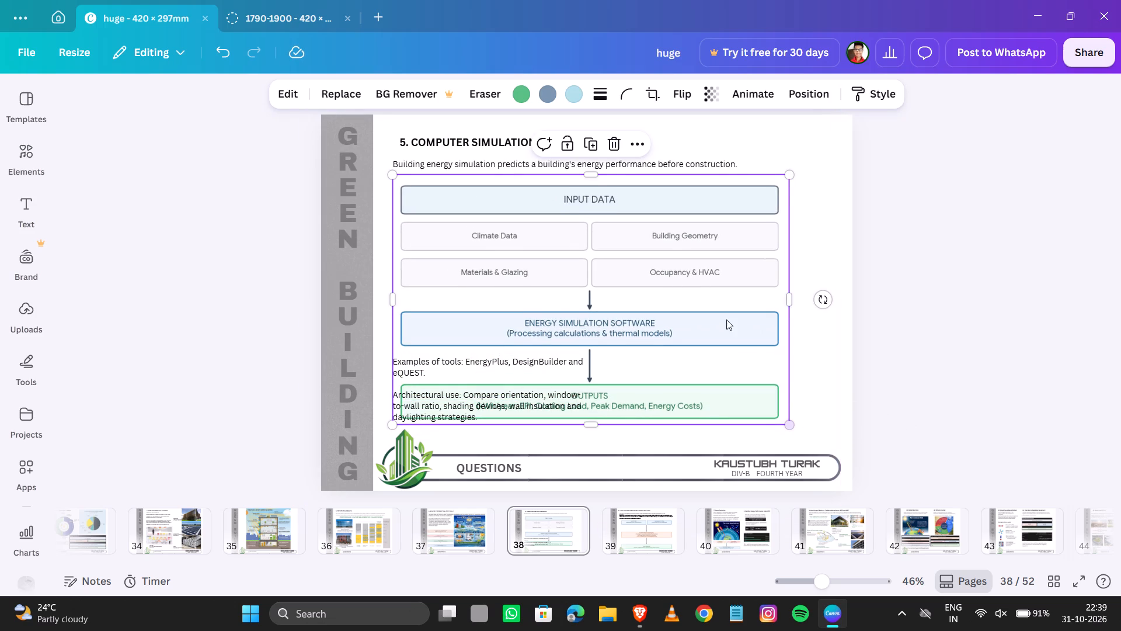
left_click_drag(726, 320, 743, 347)
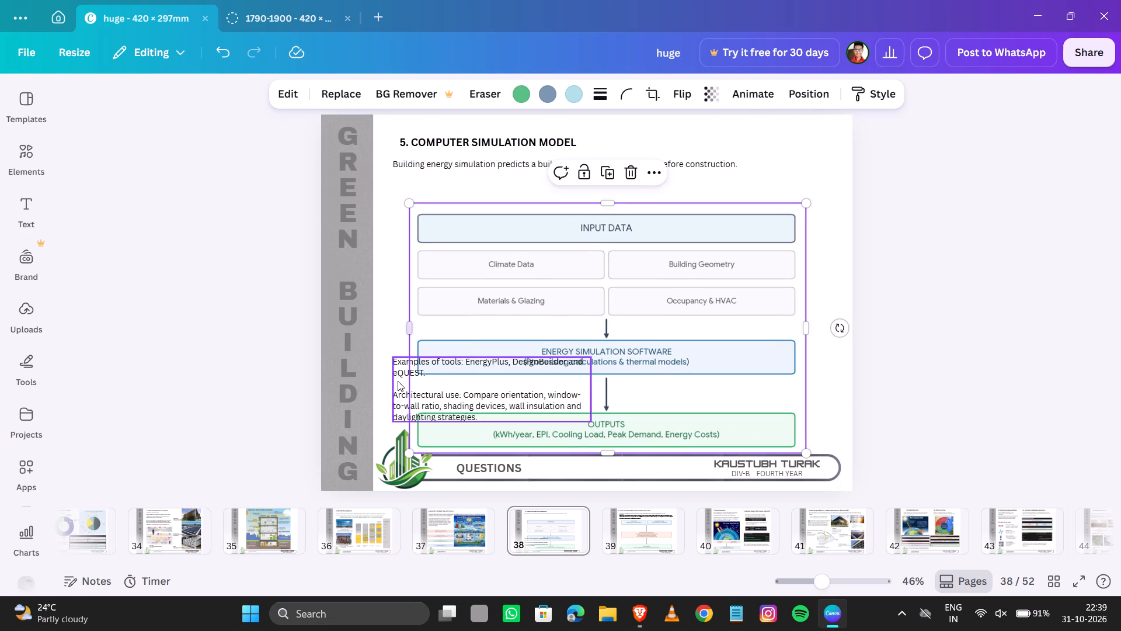
Move the Examples of tools and Architectural use text above the flowchart and widen its box to roughly the flowchart's width.
left_click_drag(398, 381, 426, 189)
left_click(515, 331)
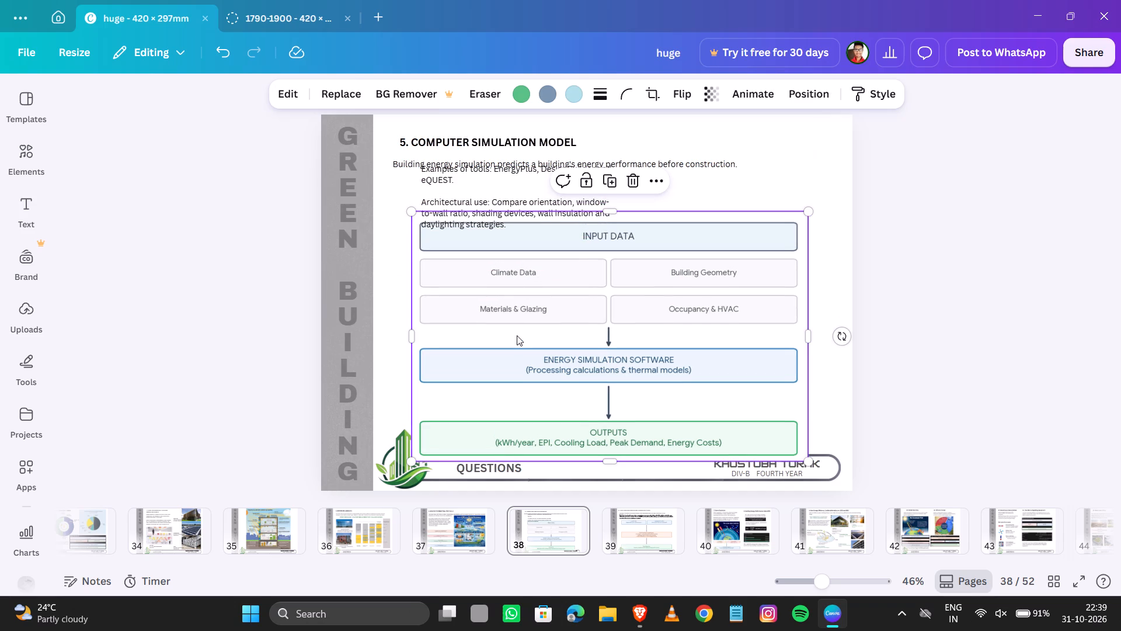
left_click(461, 183)
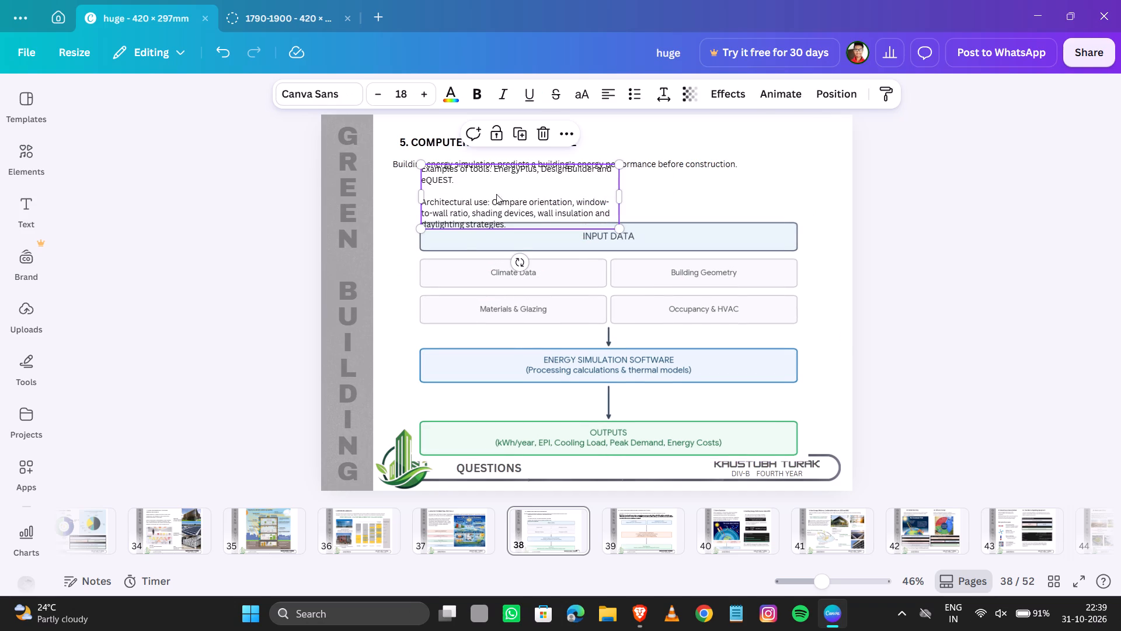
left_click_drag(625, 194, 826, 178)
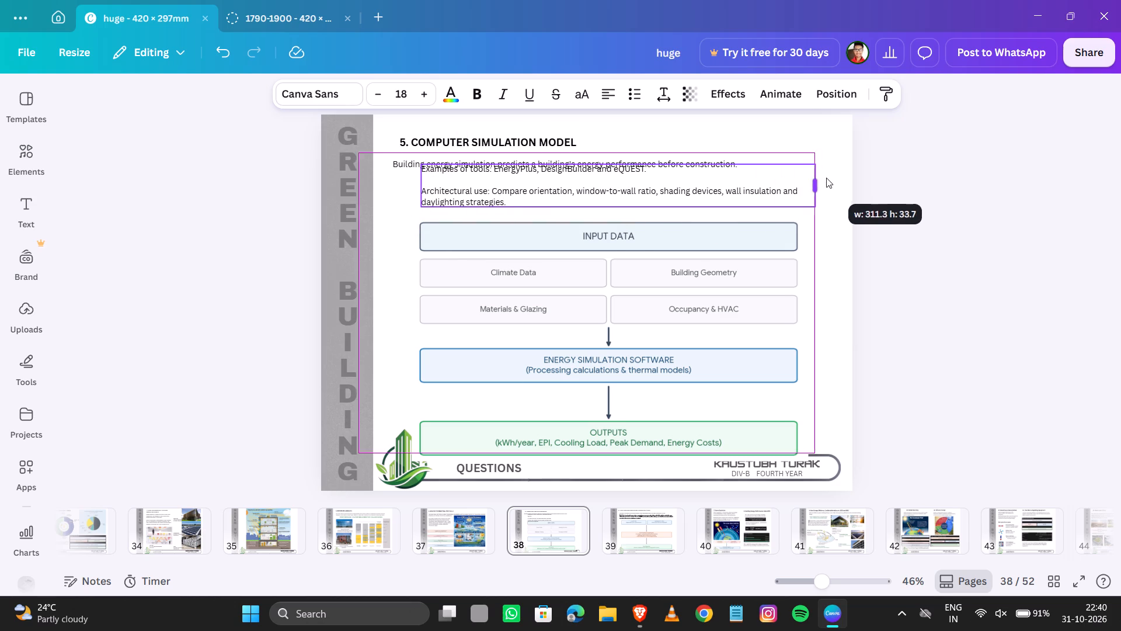
left_click_drag(826, 178, 835, 178)
left_click(946, 221)
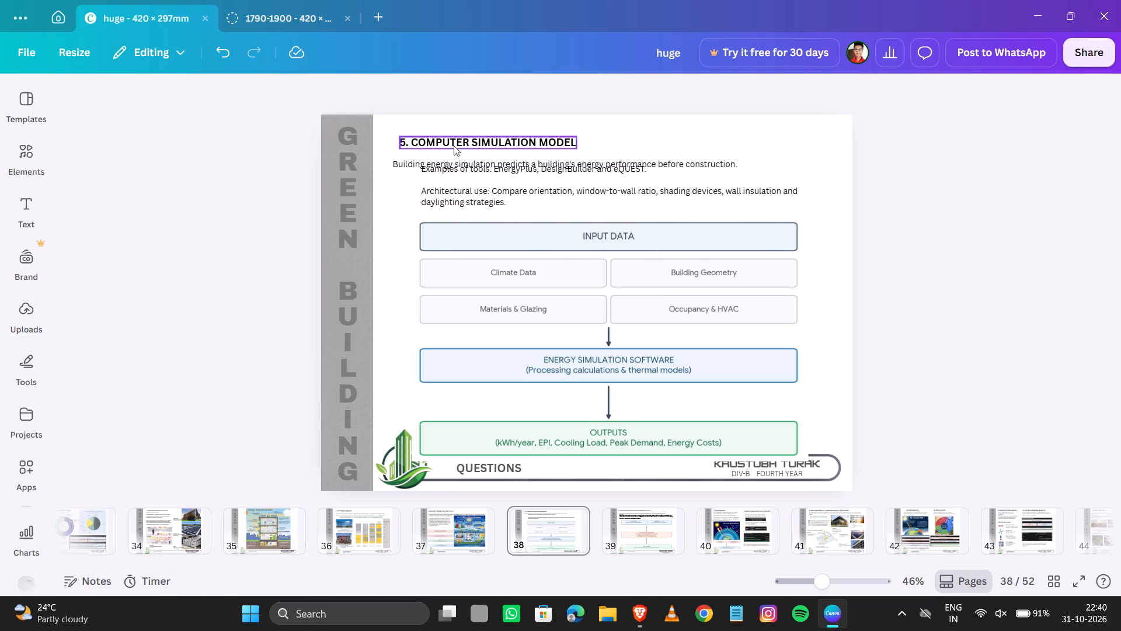
Nudge the building energy simulation sentence closer beneath the heading and align its left edge with the heading.
left_click(404, 165)
key("Up")
key("Up")
key("Up")
key("Up")
key("Up")
key("Up")
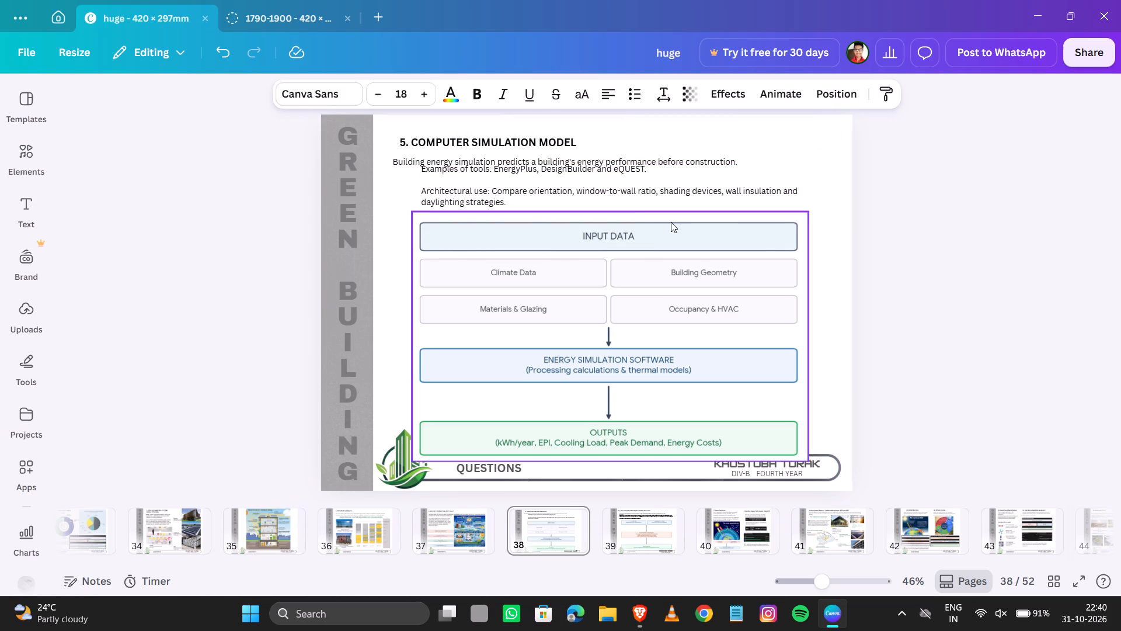
key("Up")
key("Right")
key("Right")
key("Right")
key("Right")
key("Right")
key("Right")
key("Right")
key("Right")
key("Right")
key("Right")
key("Right")
key("Left")
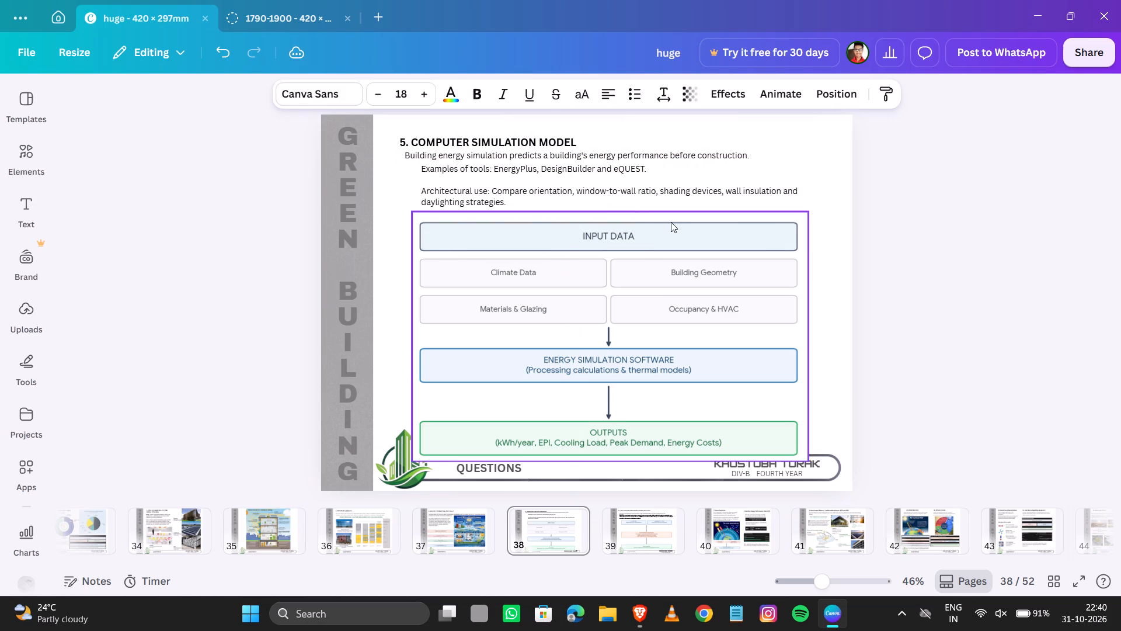
key("Left")
key("Left")
key("Left")
key("Left")
Align the Examples of tools and Architectural use text's left edge with the sentence above it.
left_click(531, 192)
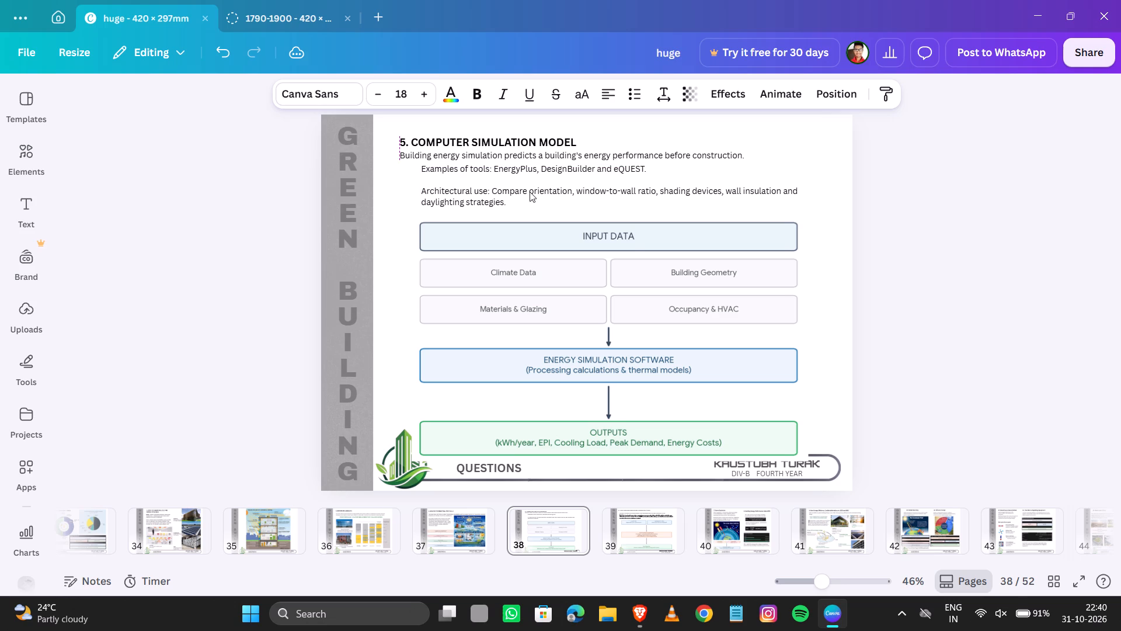
key("Left")
key("Left")
key("Left")
key("Left")
key("Left")
key("Left")
key("Left")
key("Left")
key("Left")
key("Left")
key("Left")
key("Left")
key("Left")
key("Left")
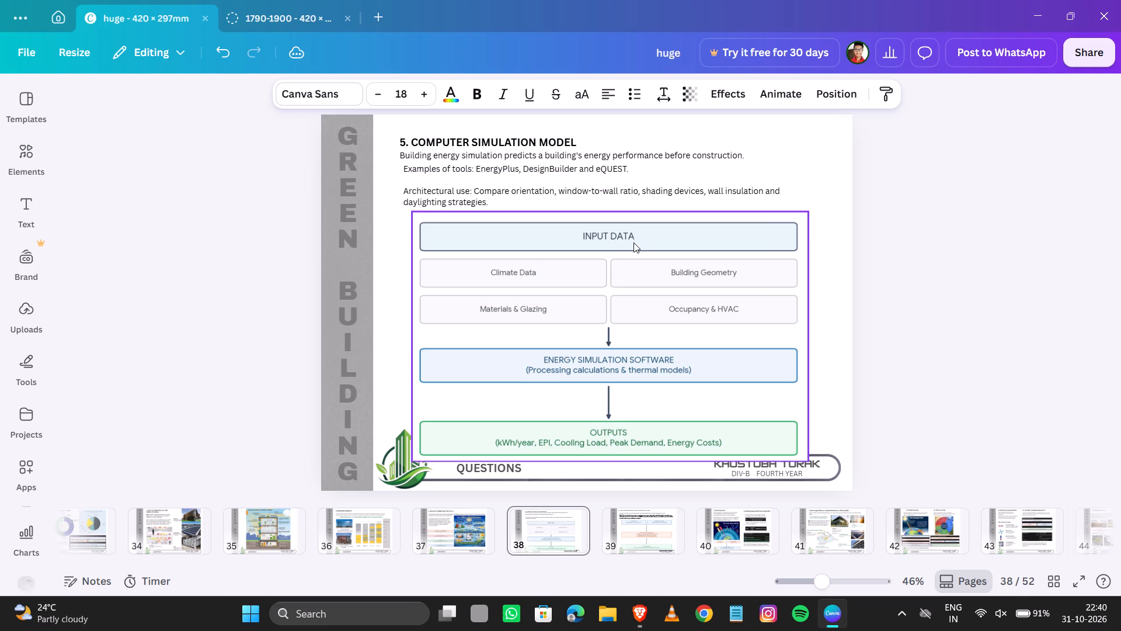
key("Left")
key("Left")
key("Left")
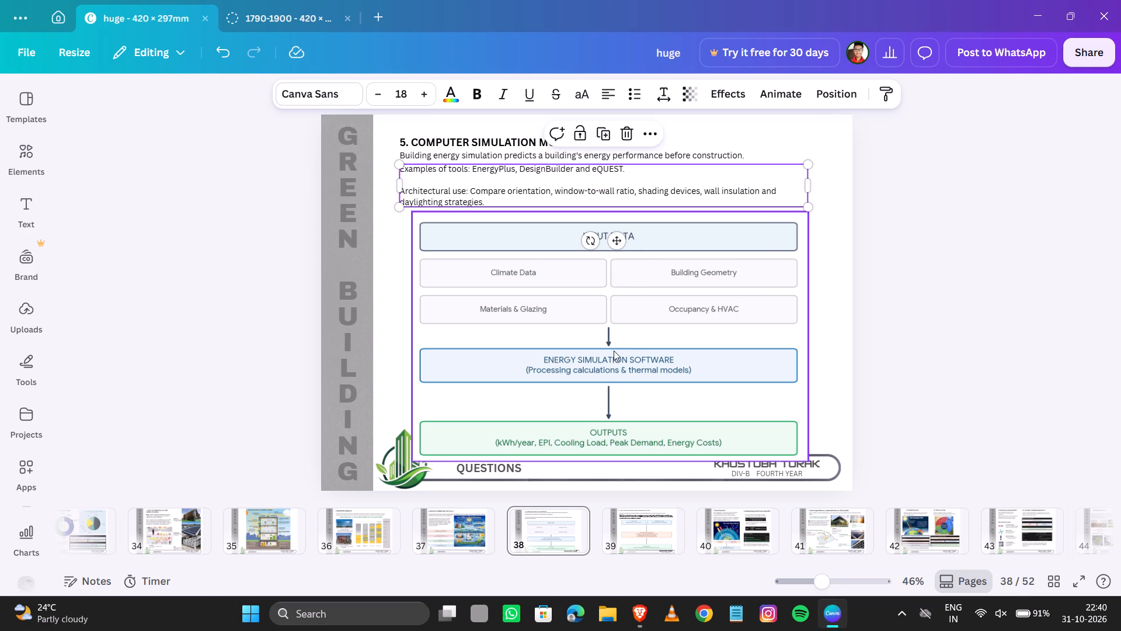
key("Up")
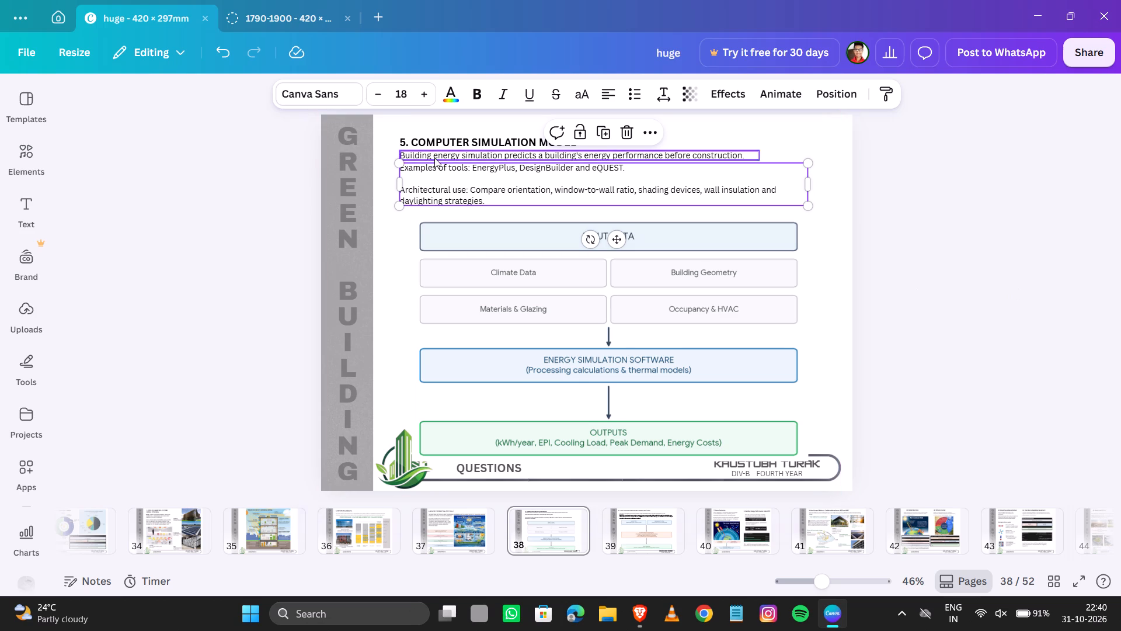
Nudge the COMPUTER SIMULATION MODEL heading up closer to the page's top edge.
left_click(448, 138)
key("Up")
key("Up")
key("Up")
key("Up")
key("Up")
key("Up")
key("Up")
key("Up")
key("Up")
key("Up")
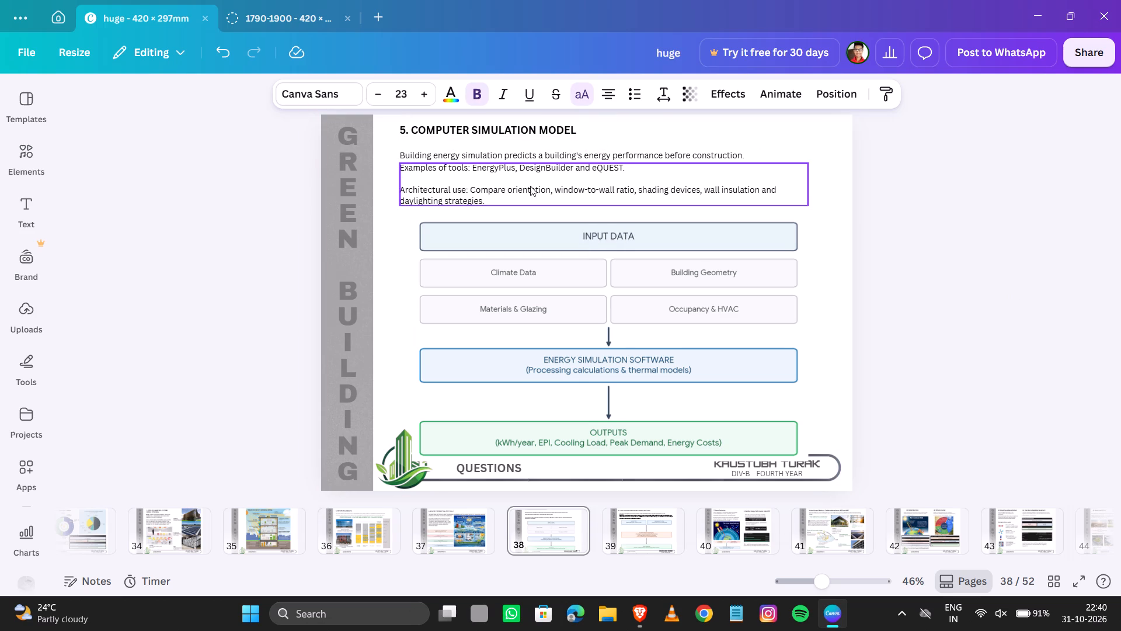
Nudge the building energy simulation sentence up to sit just beneath the raised heading.
left_click(404, 155)
key("Up")
key("Up")
key("Up")
key("Up")
key("Up")
key("Up")
key("Up")
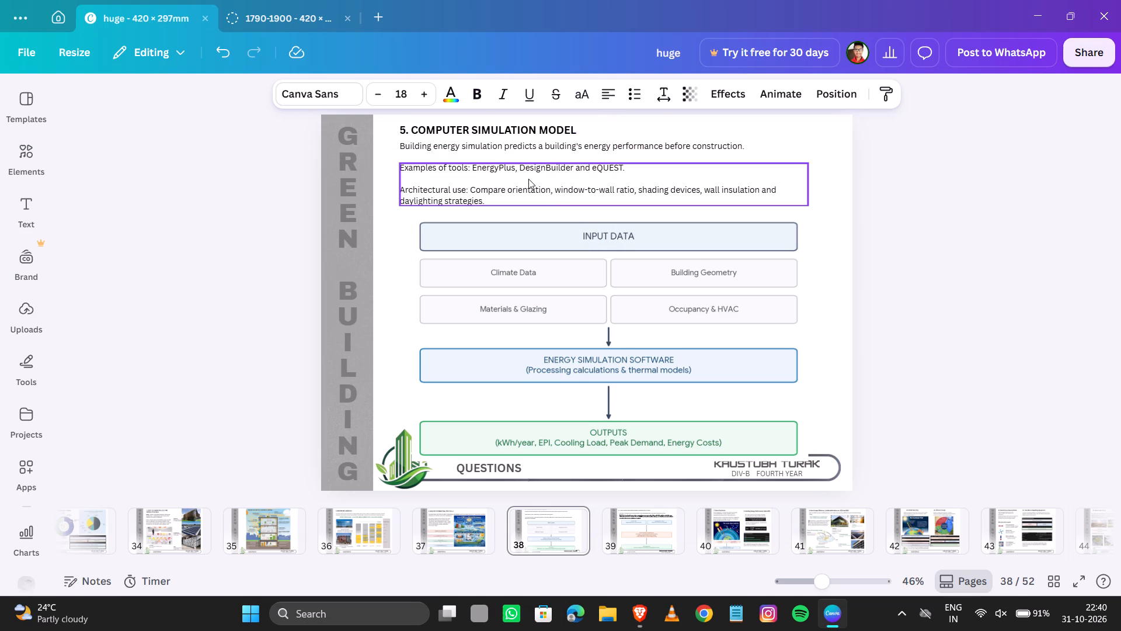
Nudge the Examples of tools and Architectural use text up directly beneath the introductory sentence.
left_click(527, 176)
key("Up")
key("Up")
key("Up")
key("Up")
key("Up")
key("Up")
key("Up")
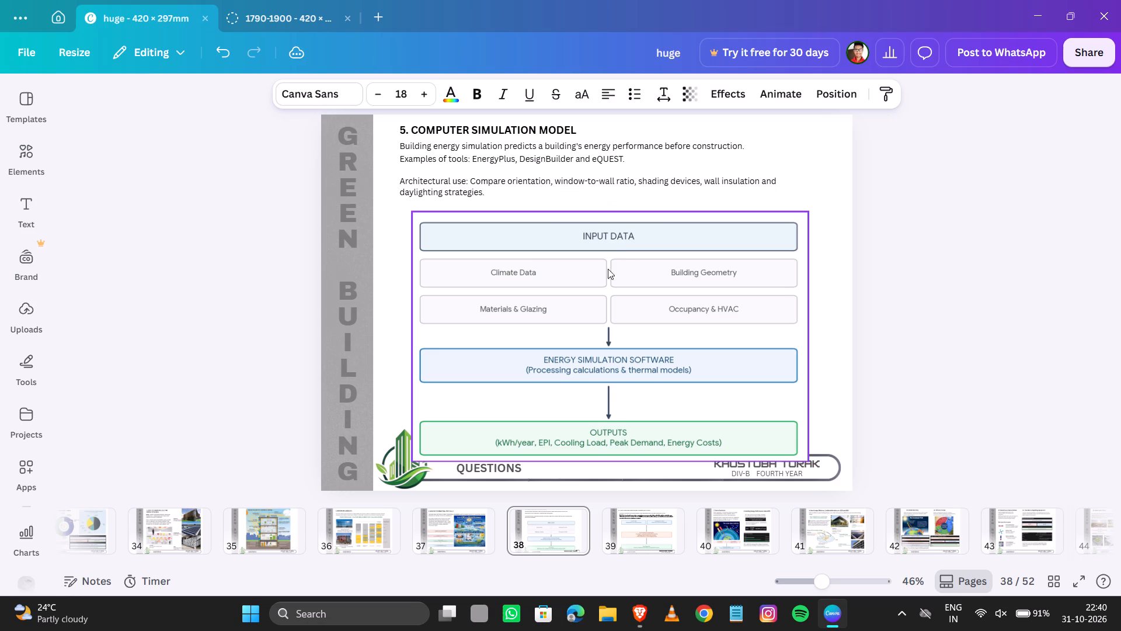
Nudge the computer simulation flowchart up clear of the footer and slightly right to centre it in the content area.
left_click(560, 316)
key("Up")
key("Up")
key("Up")
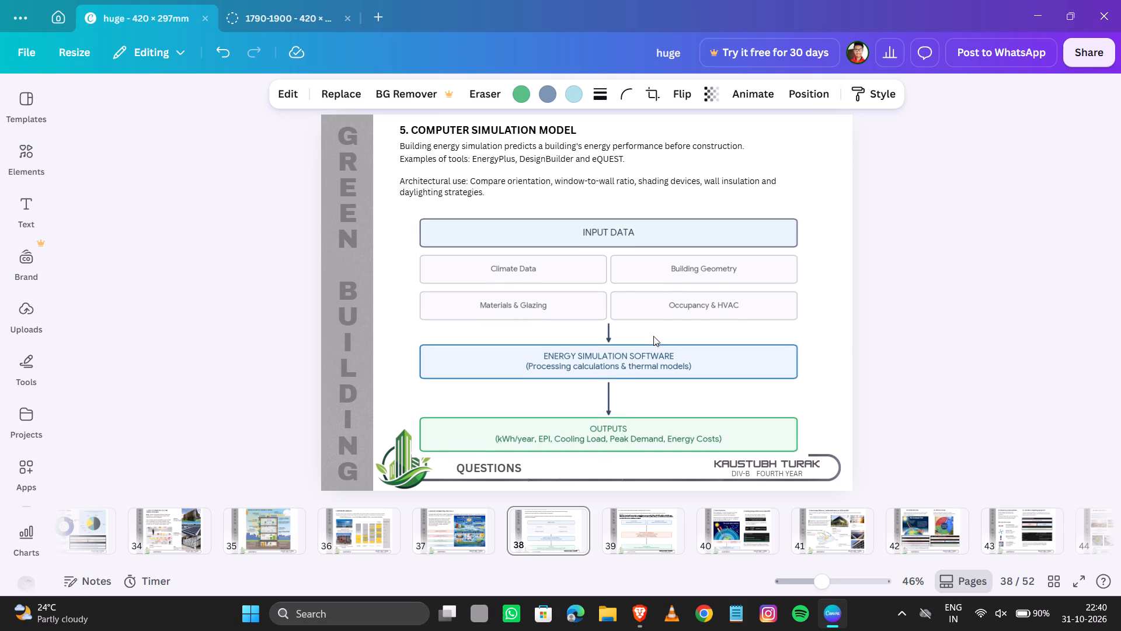
key("Up")
key("Up")
key("Up")
key("Up")
key("Up")
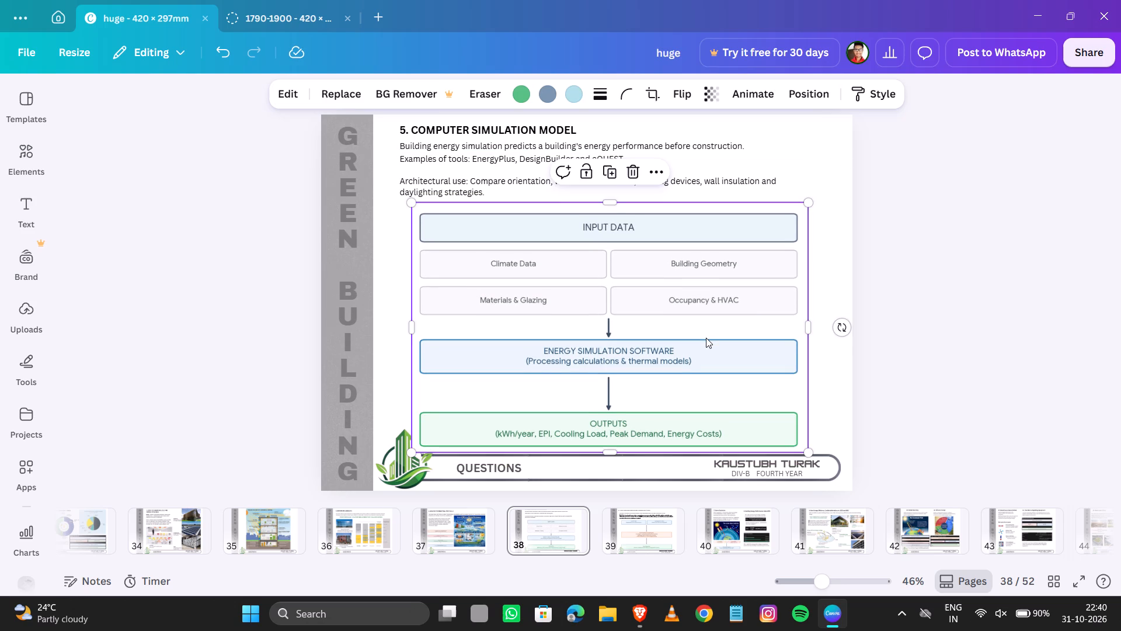
key("Right")
key("Left")
key("Up")
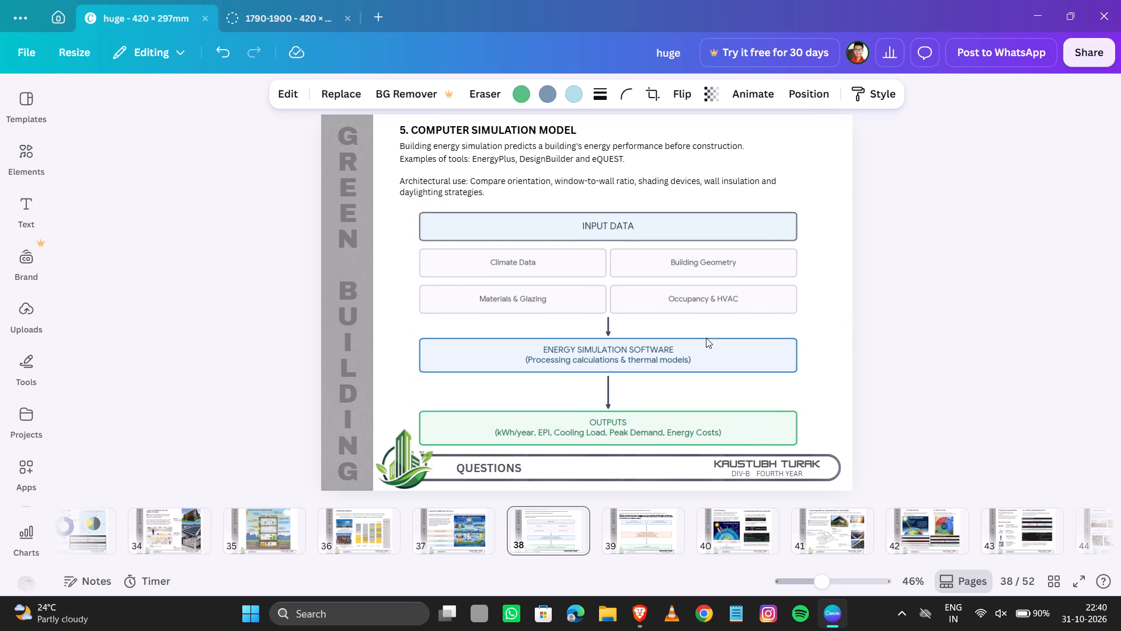
key("Right")
key("Right")
key("Right")
key("Right")
key("Right")
key("Left")
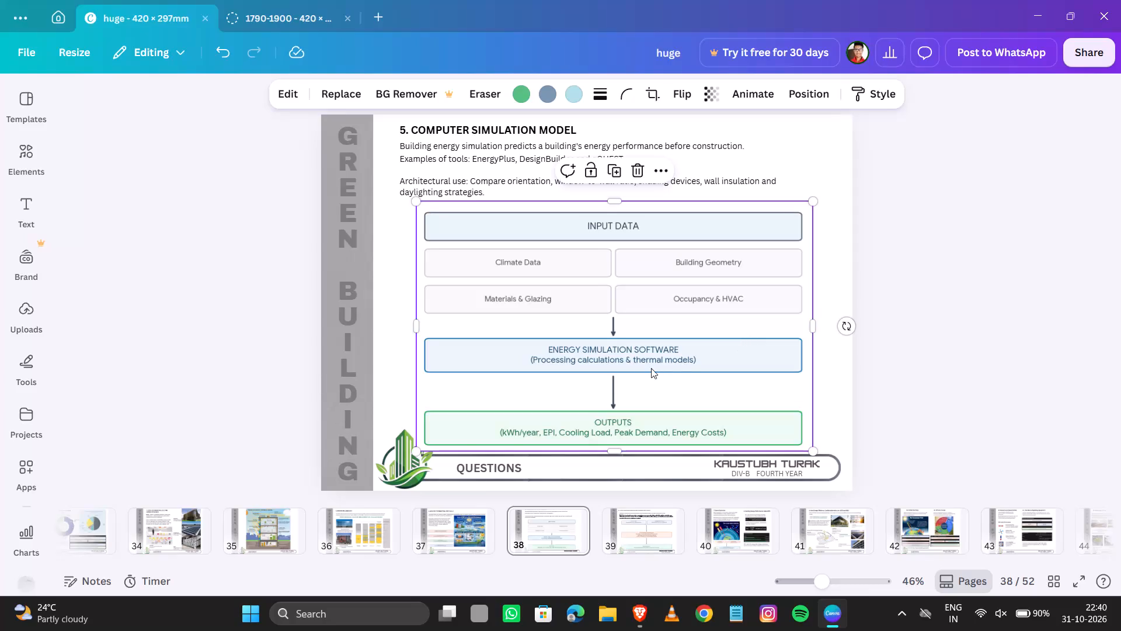
key("Left")
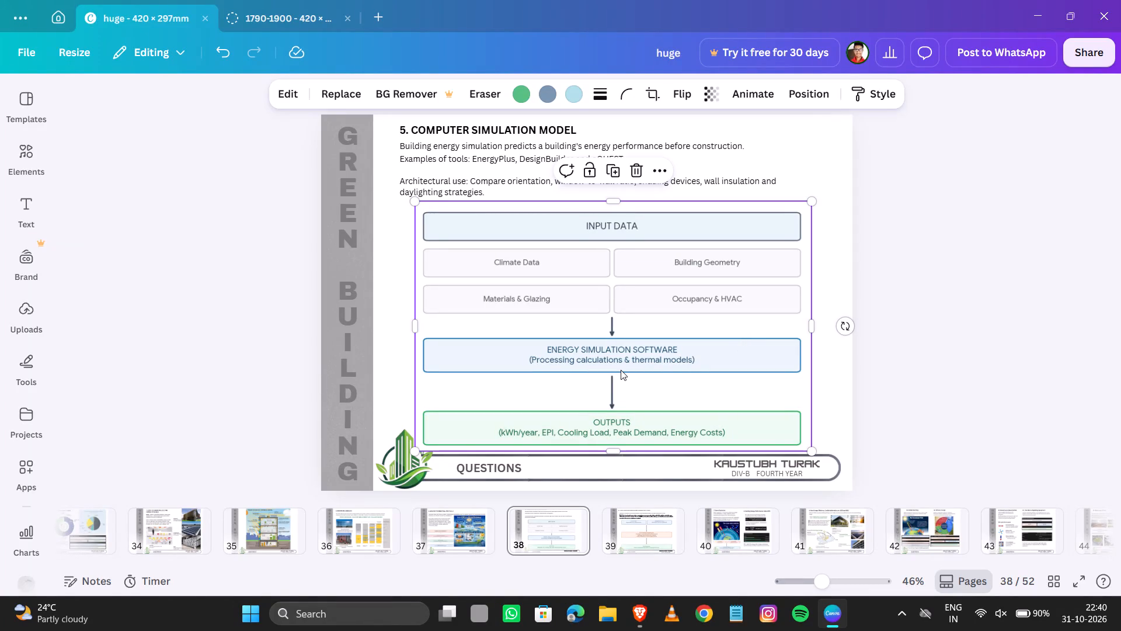
Reorder the layers so the computer simulation flowchart sits behind the grouped page frame and footer, just above the background.
key("alt+1")
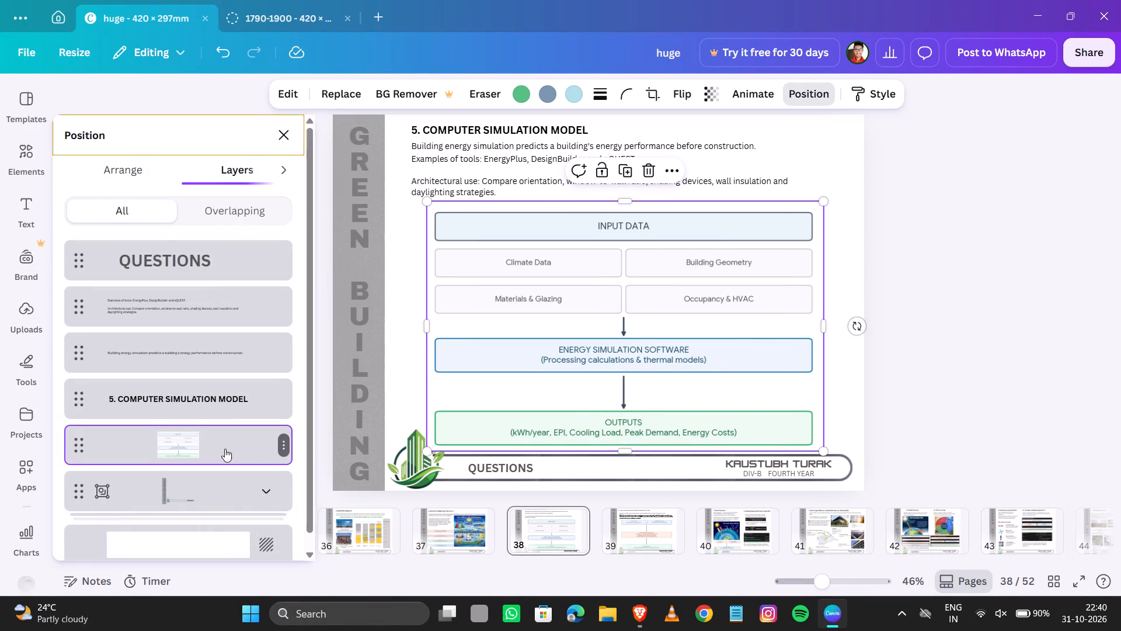
scroll(223, 448, "down", 1)
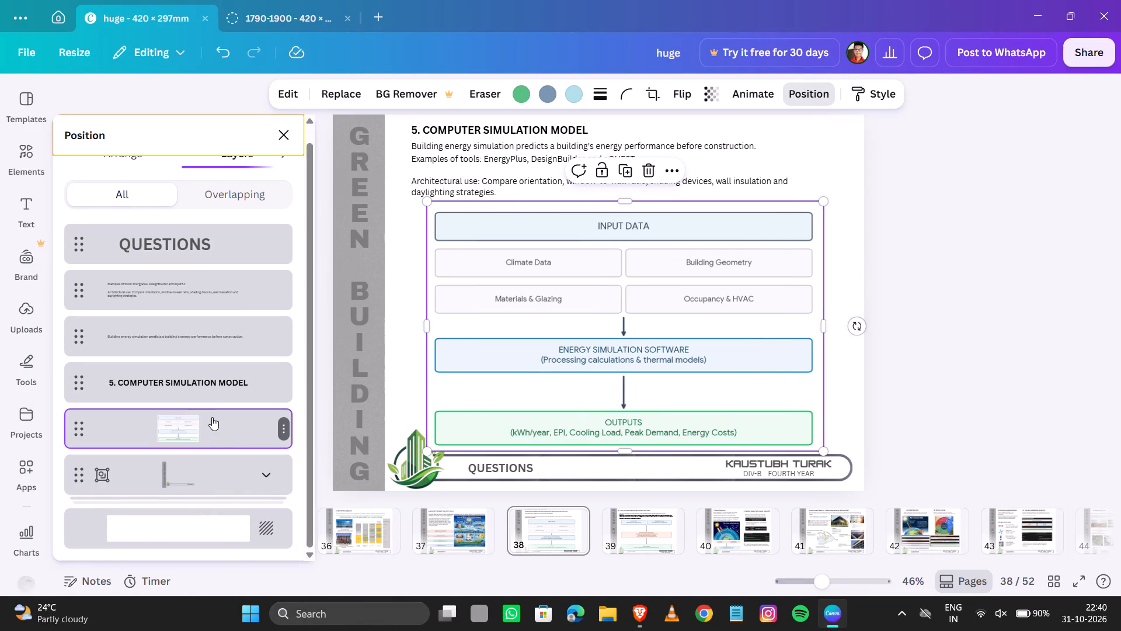
scroll(229, 399, "down", 5)
scroll(238, 405, "up", 4)
scroll(238, 408, "down", 4)
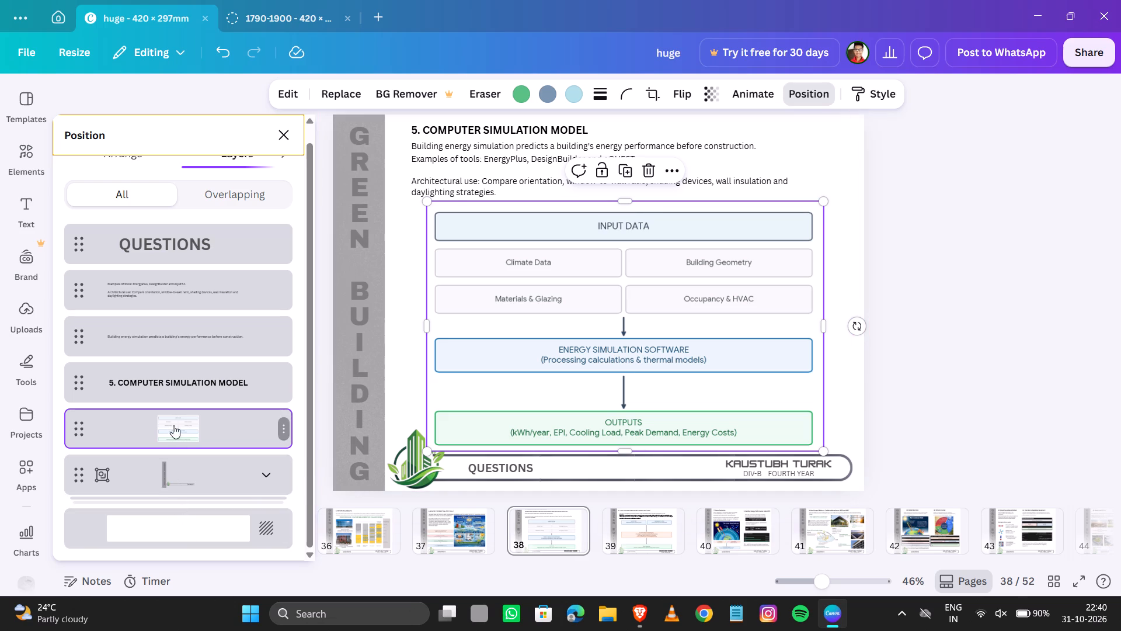
left_click_drag(173, 419, 177, 487)
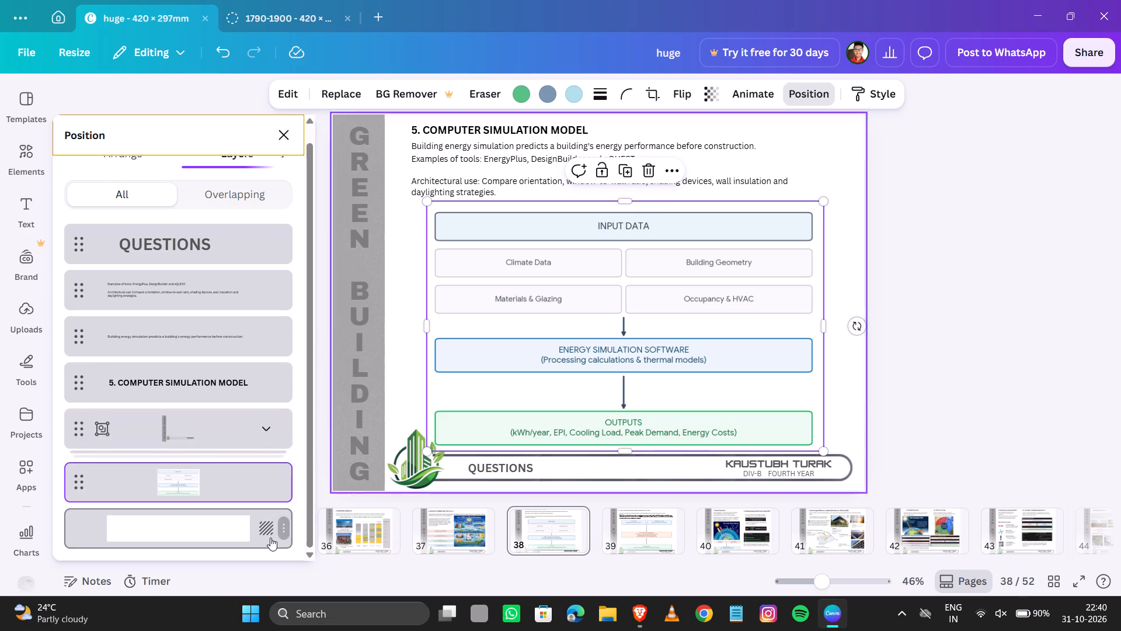
left_click(982, 341)
left_click(982, 341)
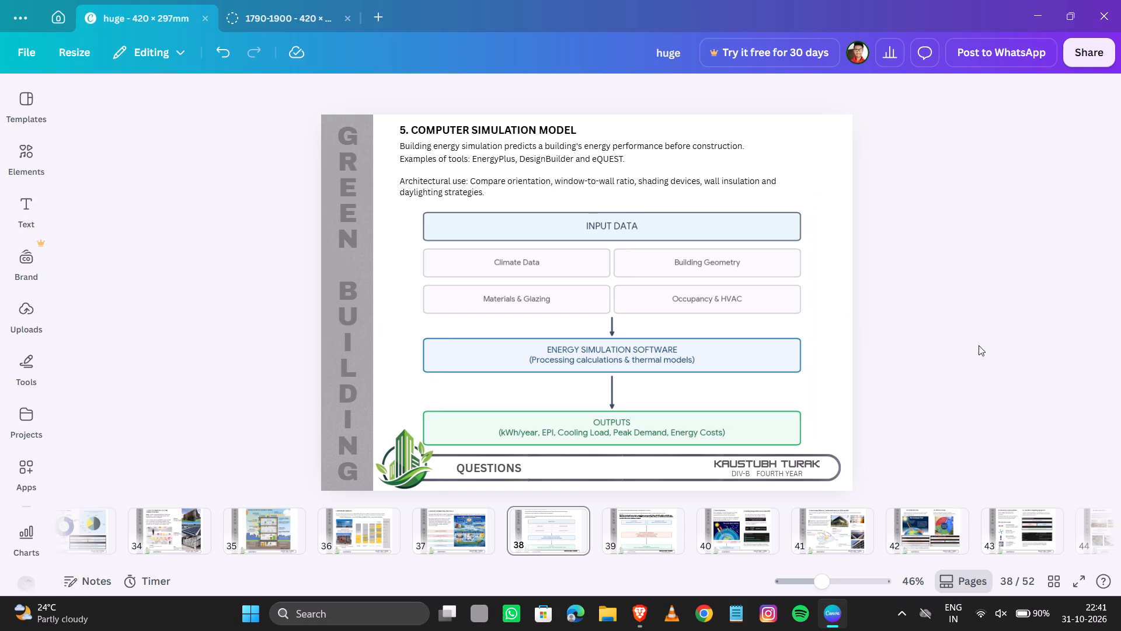
Review pages 37 to 45 to check the layouts of the question pages and the blank page following them.
key("Right")
key("Left")
key("Right")
key("Left")
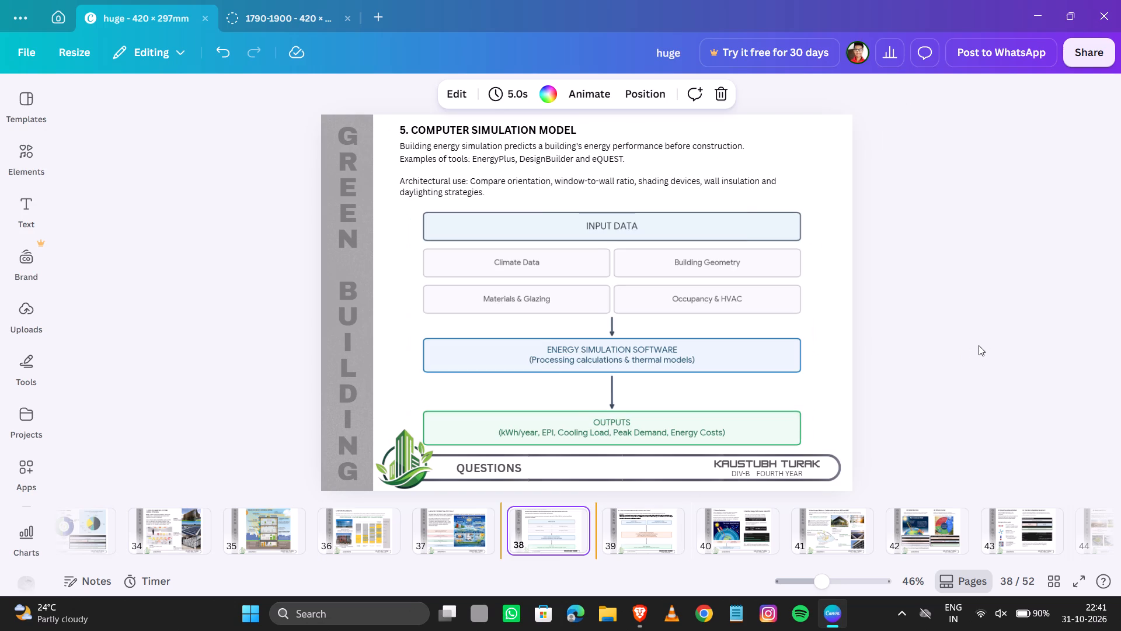
key("Right")
key("Left")
key("Right")
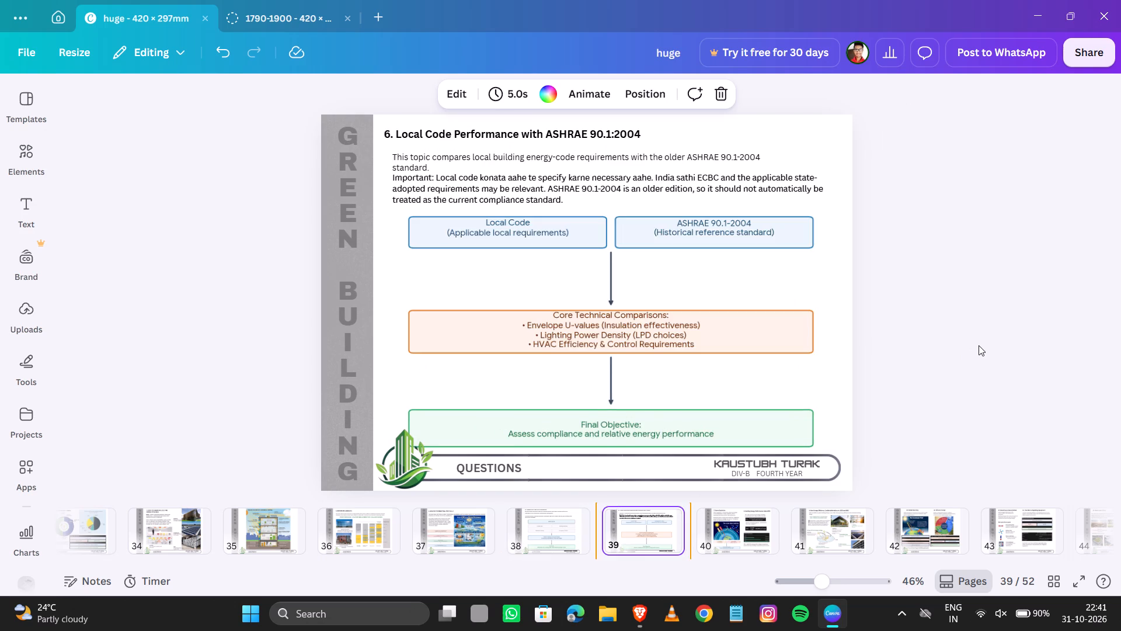
key("Left")
key("Left")
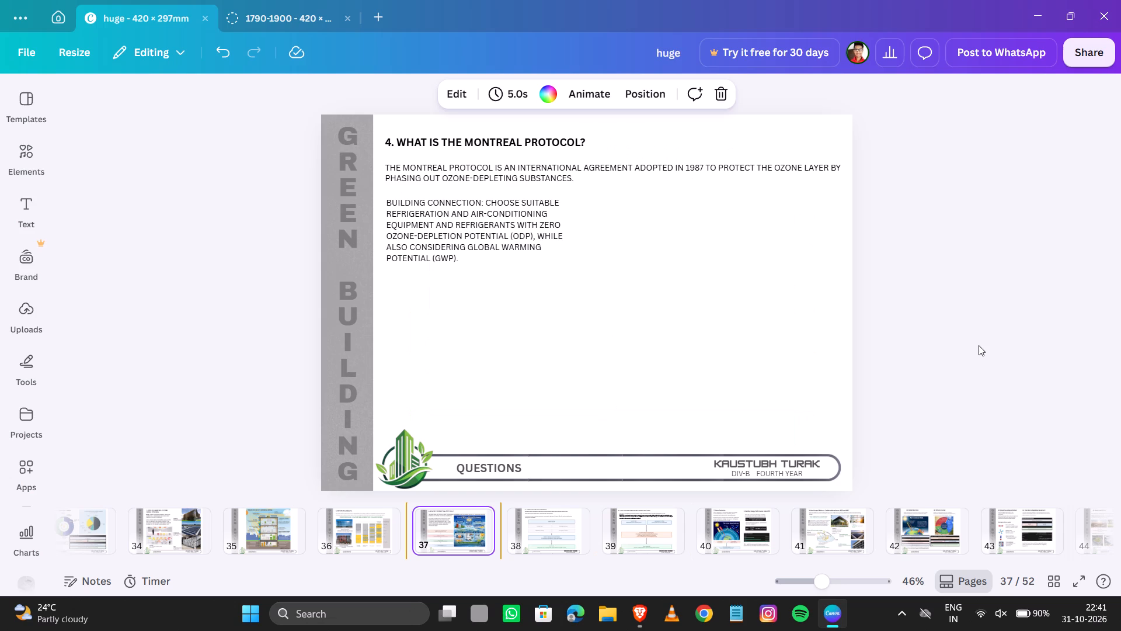
key("Right")
key("Right")
key("Right")
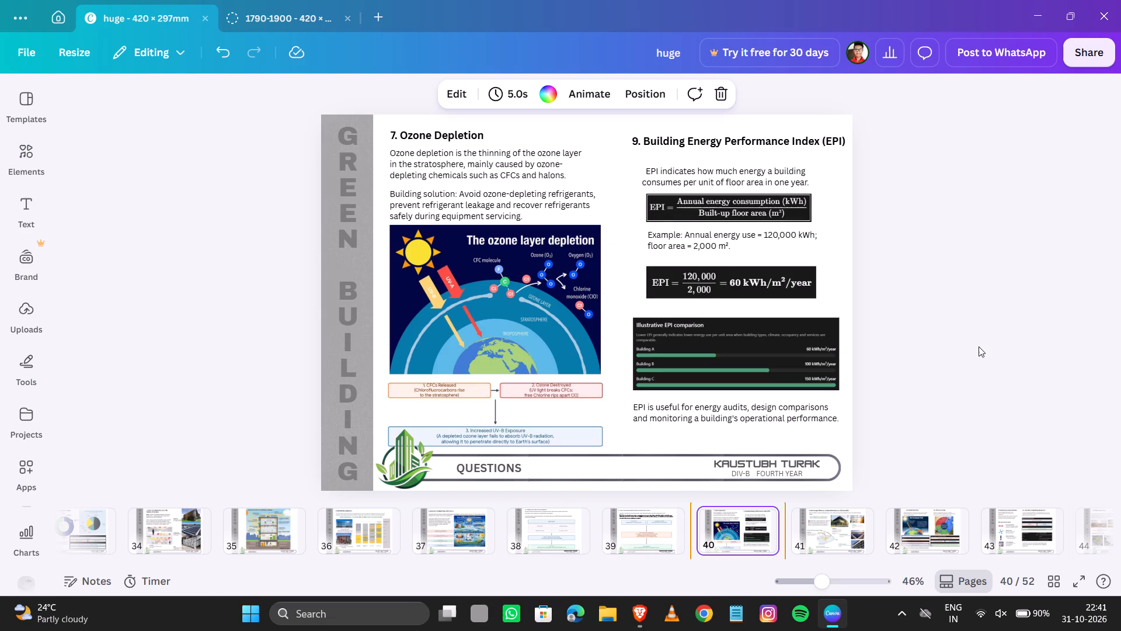
key("Right")
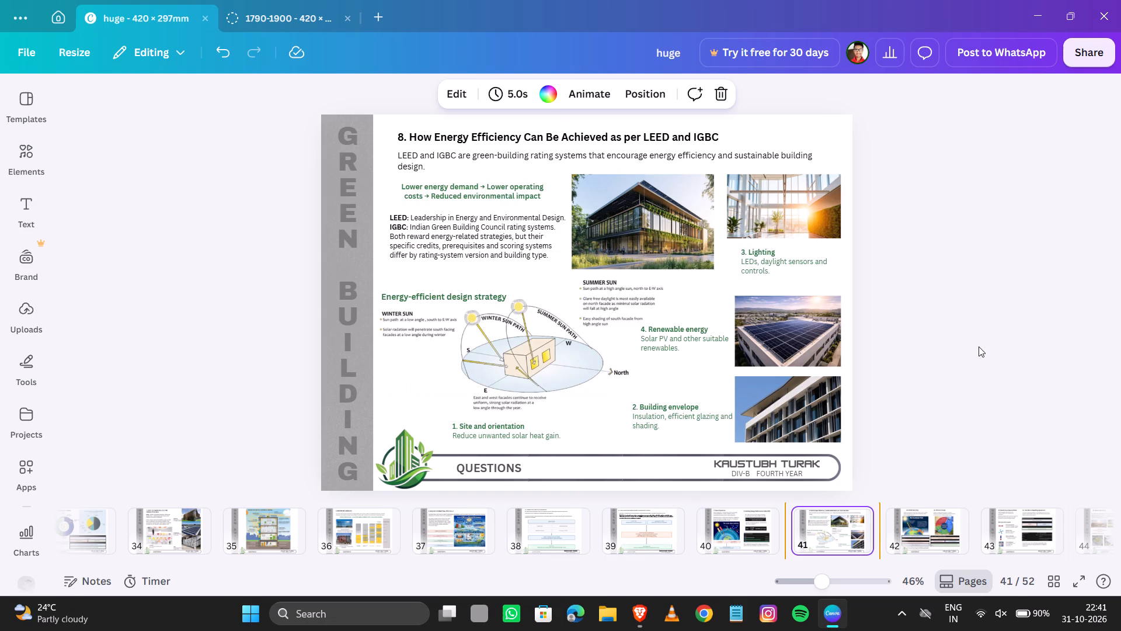
key("Right")
key("Left")
key("Right")
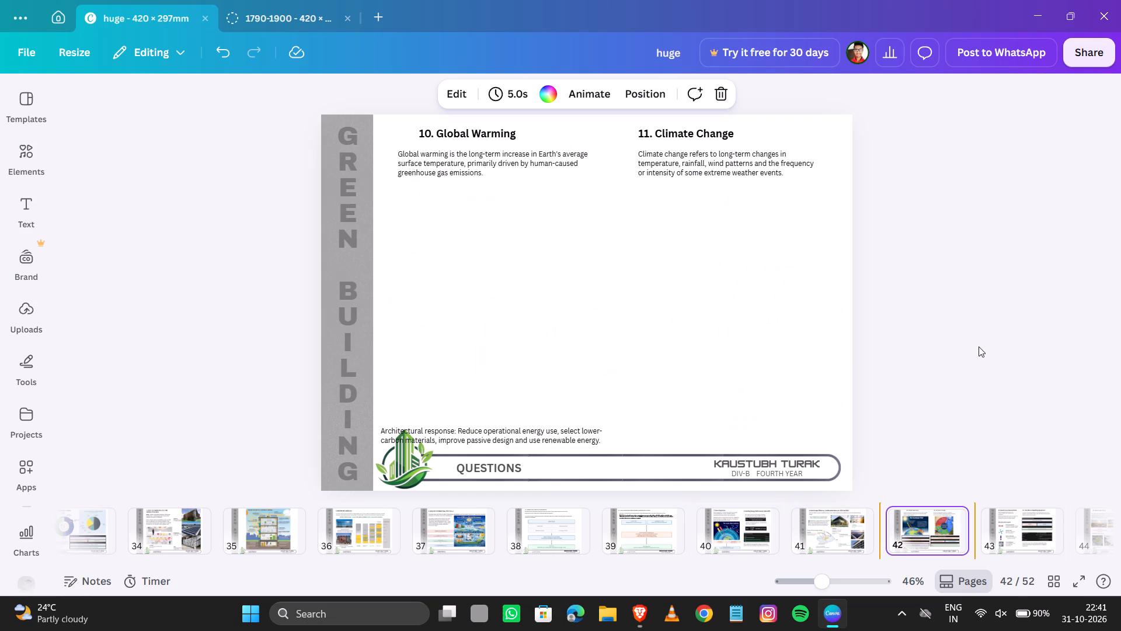
key("Right")
key("Right")
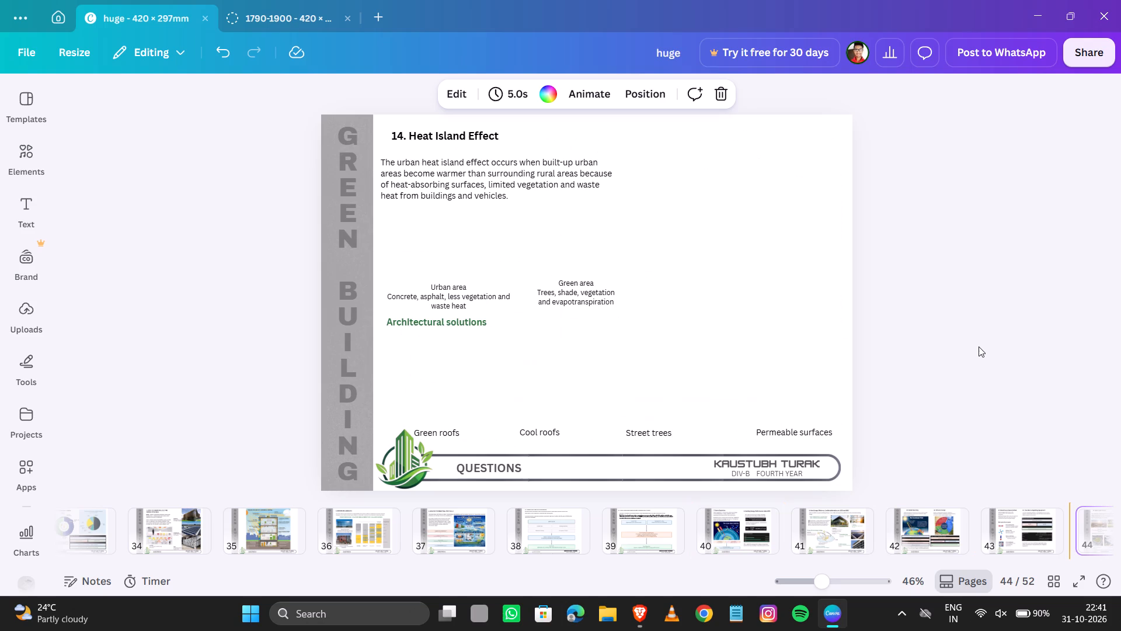
key("Right")
key("Left")
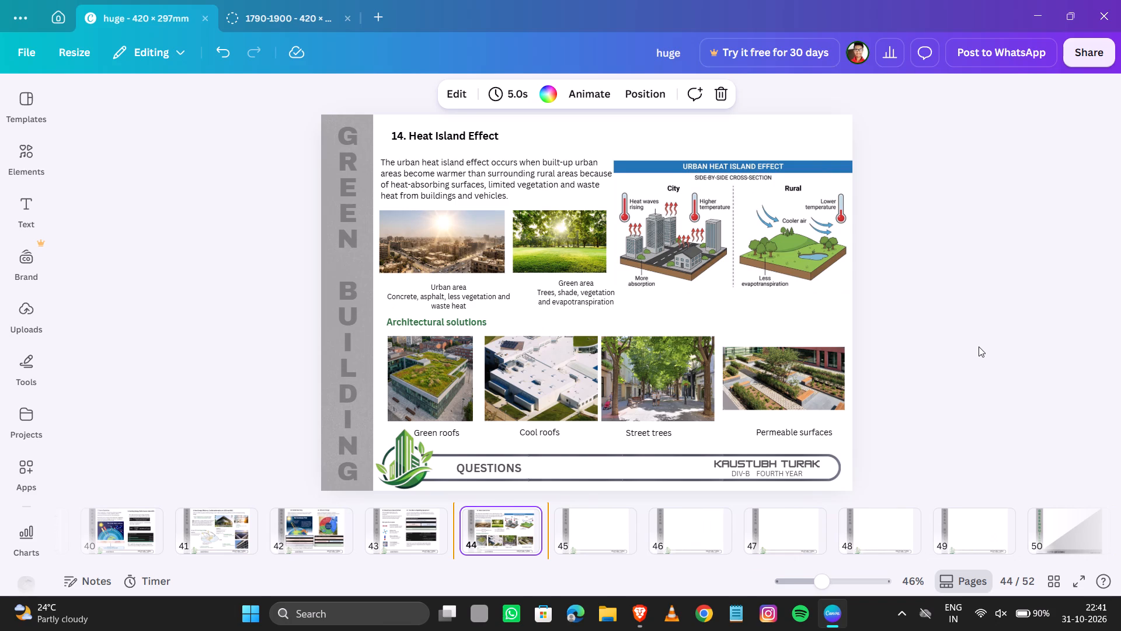
key("Right")
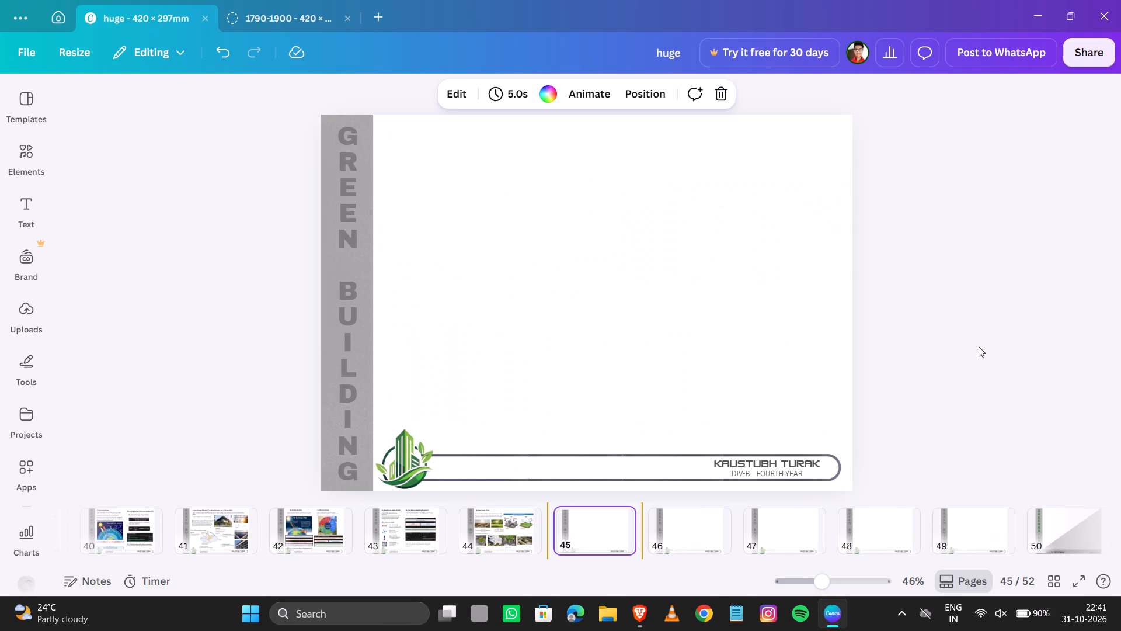
Move the Urban Heat Island Effect diagram from page 44 onto the blank page 45.
key("Left")
left_click_drag(675, 259, 658, 432)
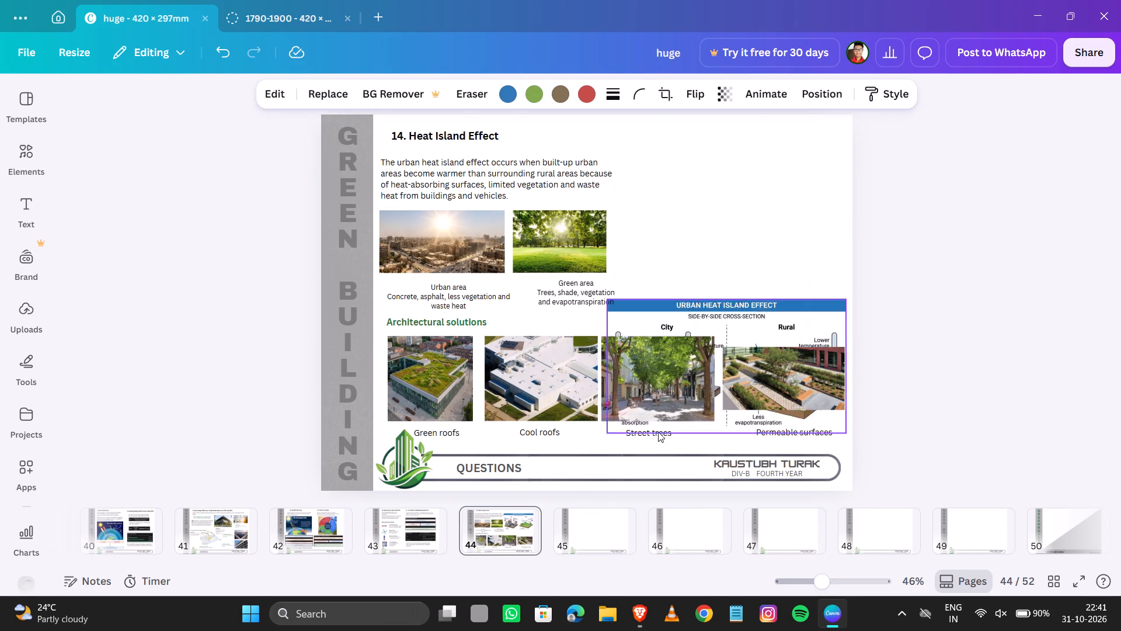
left_click_drag(658, 432, 593, 538)
Enlarge the Urban Heat Island Effect diagram on page 45 to about 345 mm wide and centre it in the content area above the footer.
left_click_drag(726, 240, 686, 242)
left_click_drag(576, 299, 488, 400)
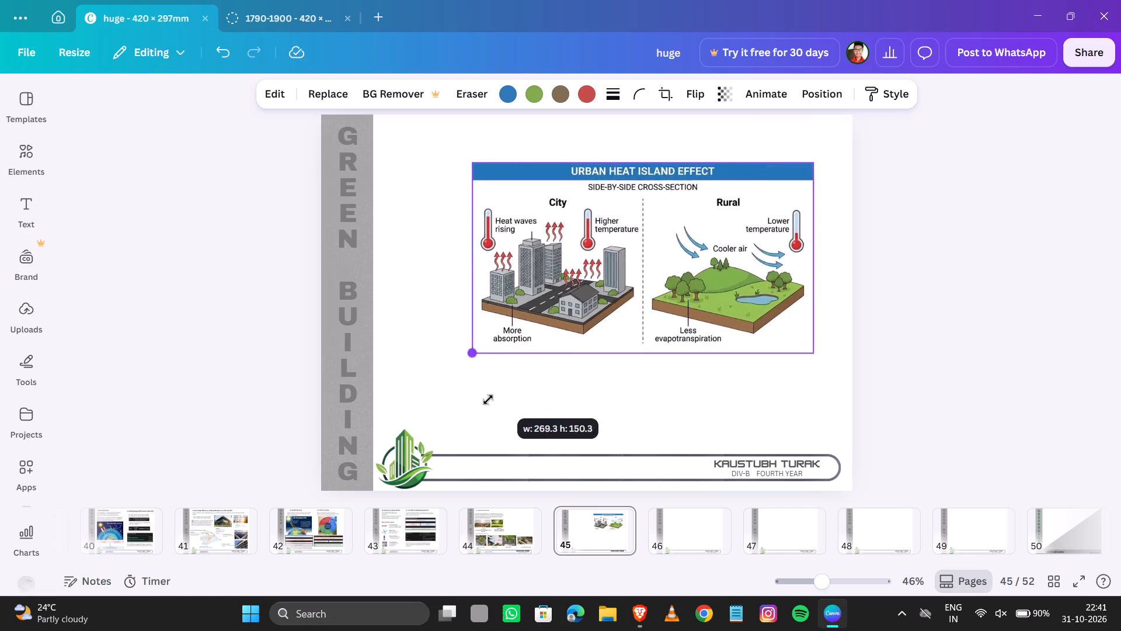
left_click_drag(488, 400, 493, 451)
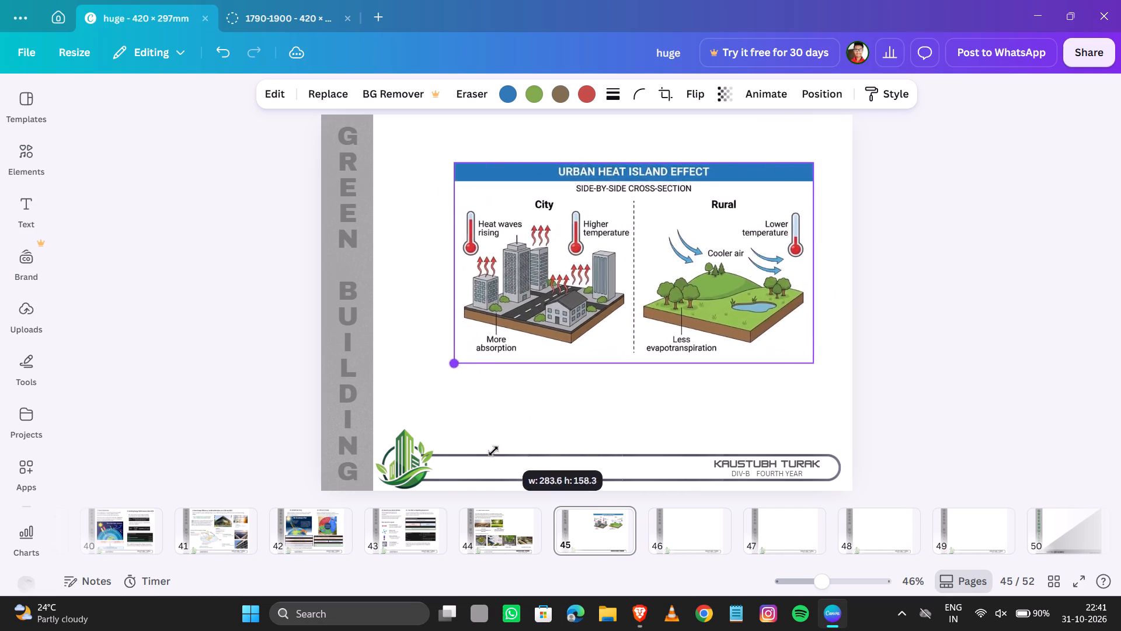
left_click_drag(493, 451, 375, 407)
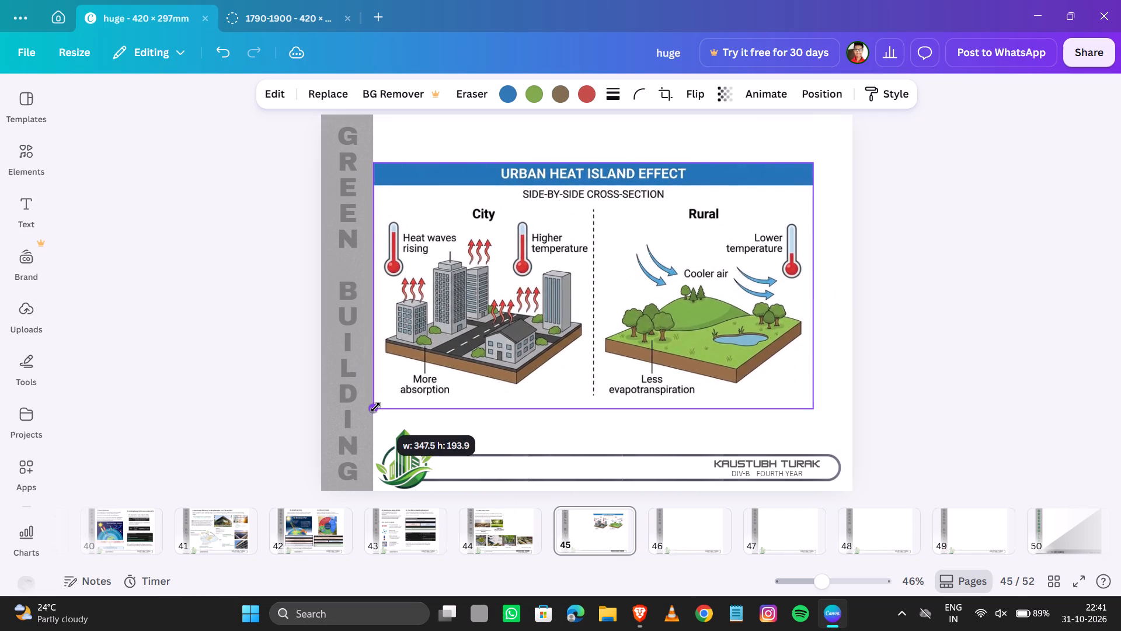
left_click_drag(375, 407, 378, 405)
left_click_drag(535, 346, 551, 346)
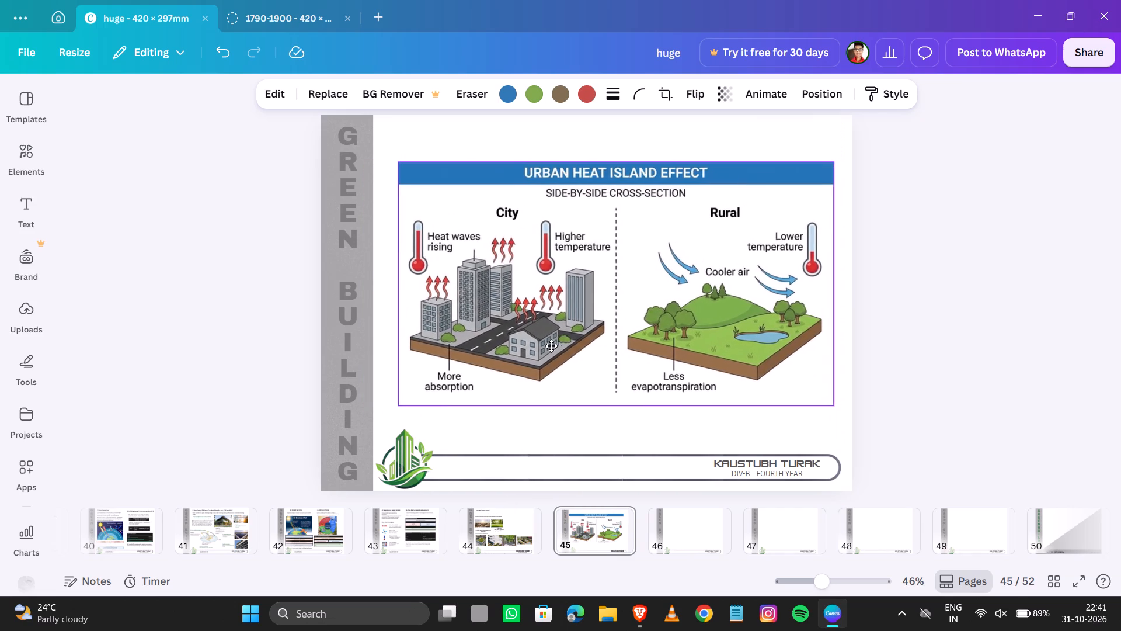
left_click_drag(551, 346, 546, 347)
left_click(1029, 294)
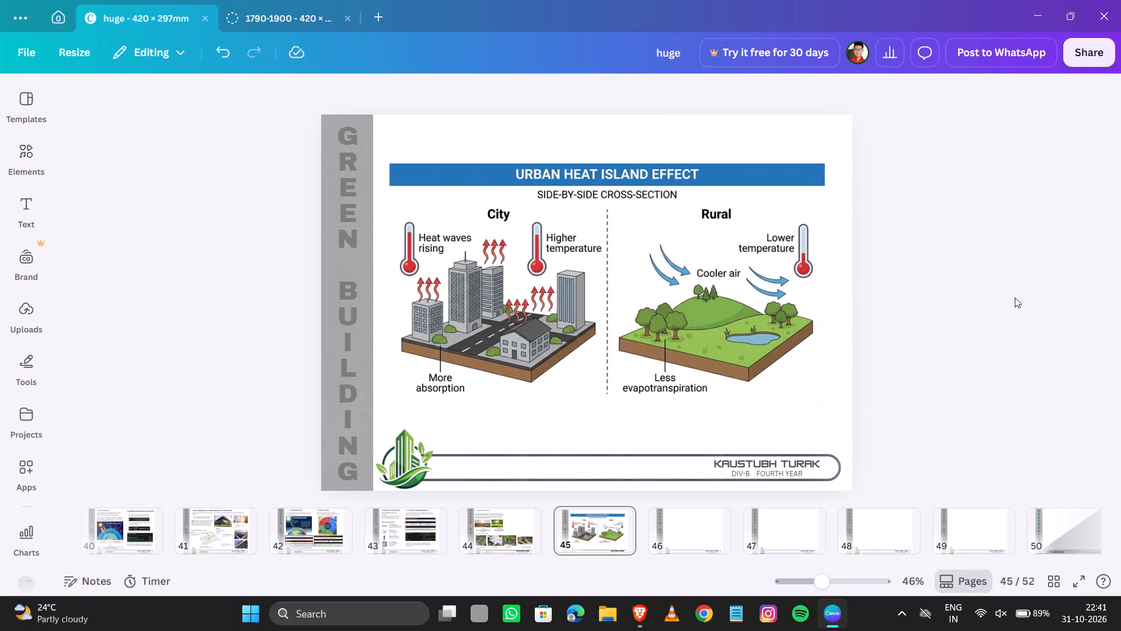
left_click(799, 323)
key("Up")
key("Up")
key("Up")
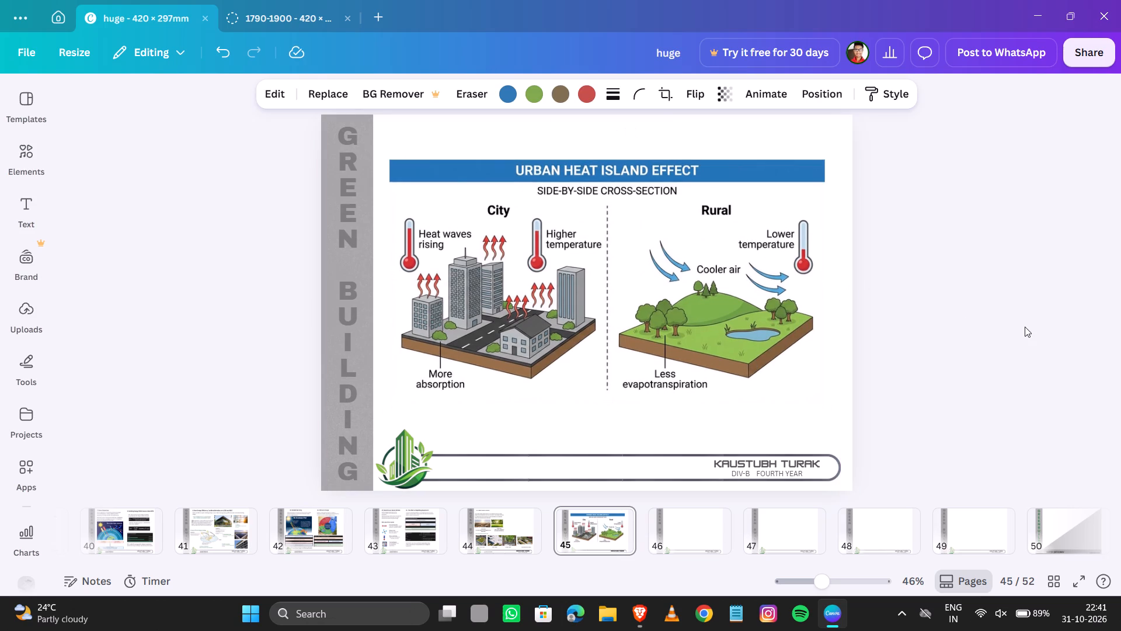
left_click(1025, 327)
On page 44, move the urban area photo to the page's empty upper-right area, enlarge it, and centre its caption beneath it.
key("Left")
key("Right")
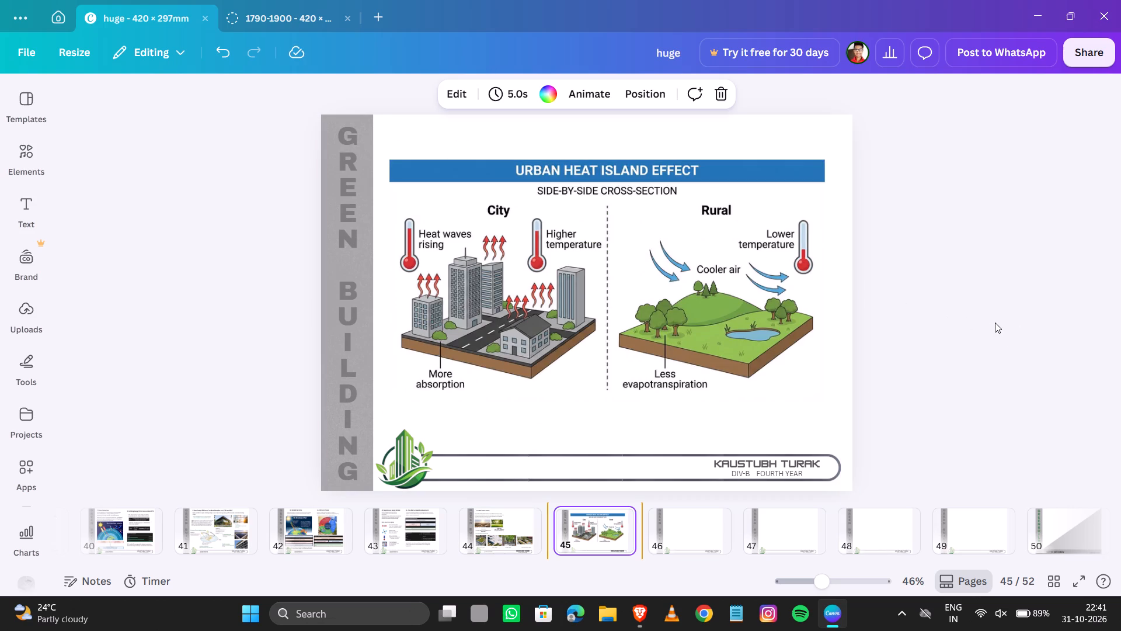
key("Left")
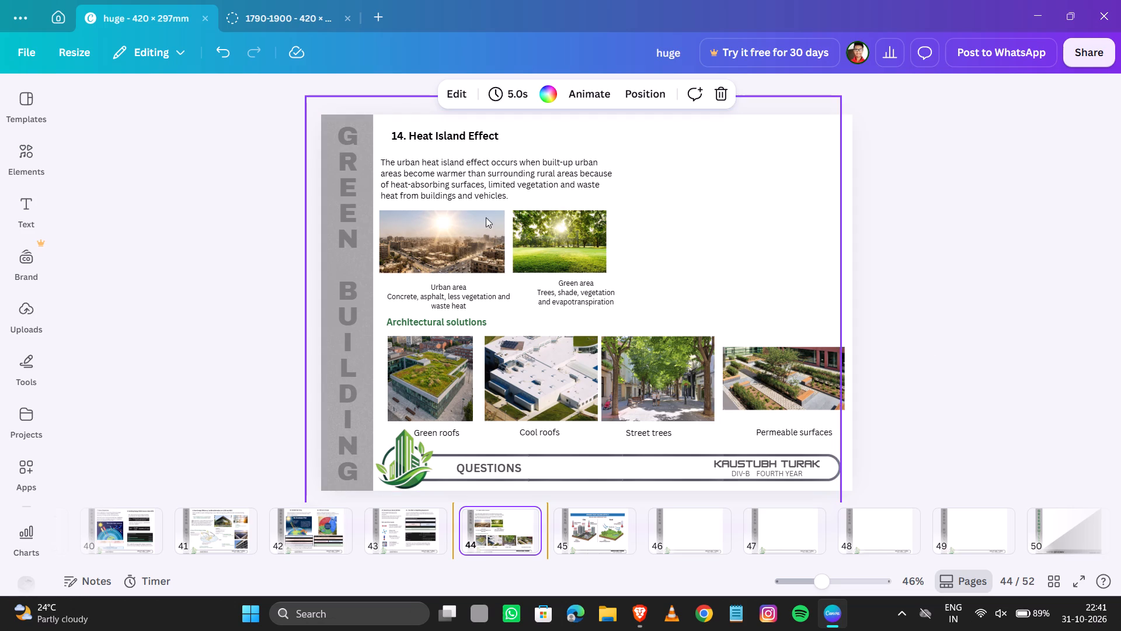
left_click_drag(452, 249, 753, 179)
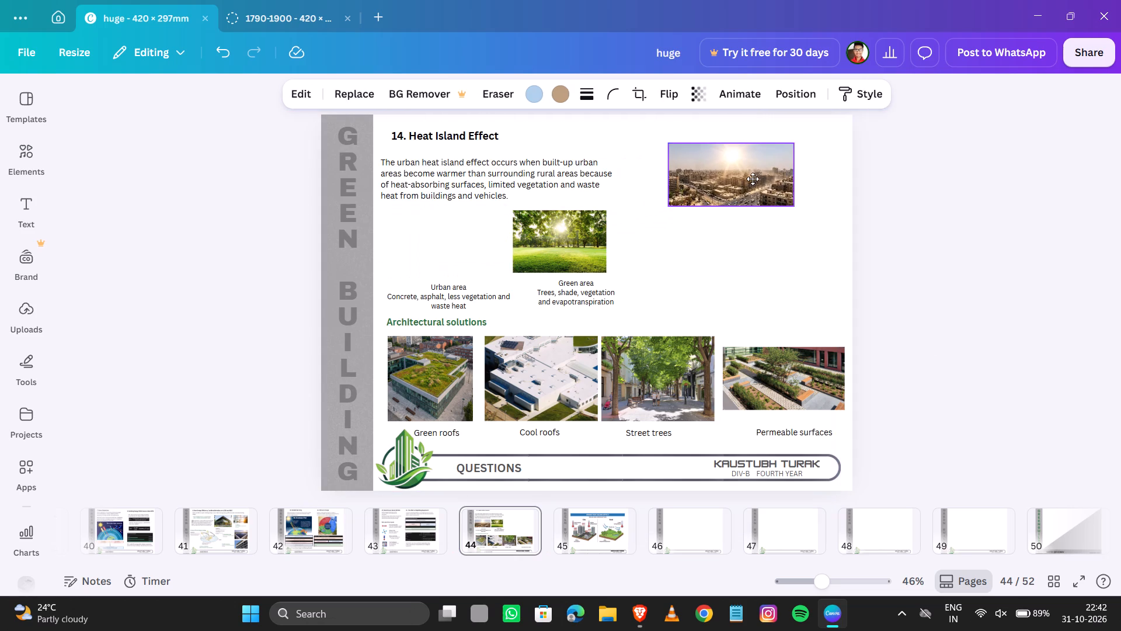
left_click_drag(753, 179, 763, 171)
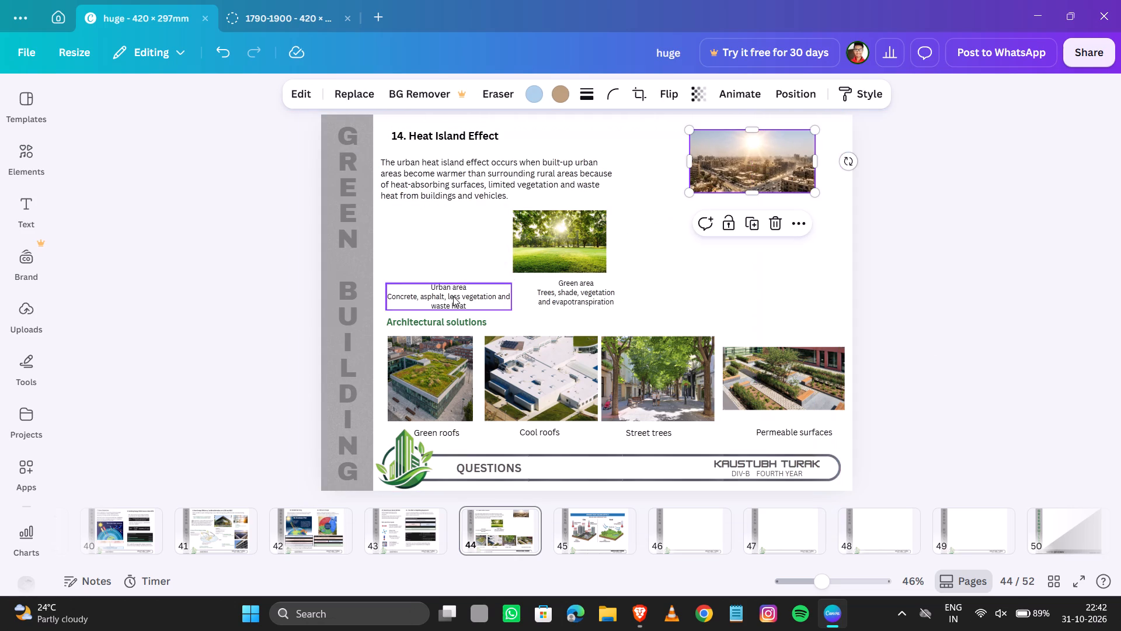
left_click_drag(453, 296, 760, 275)
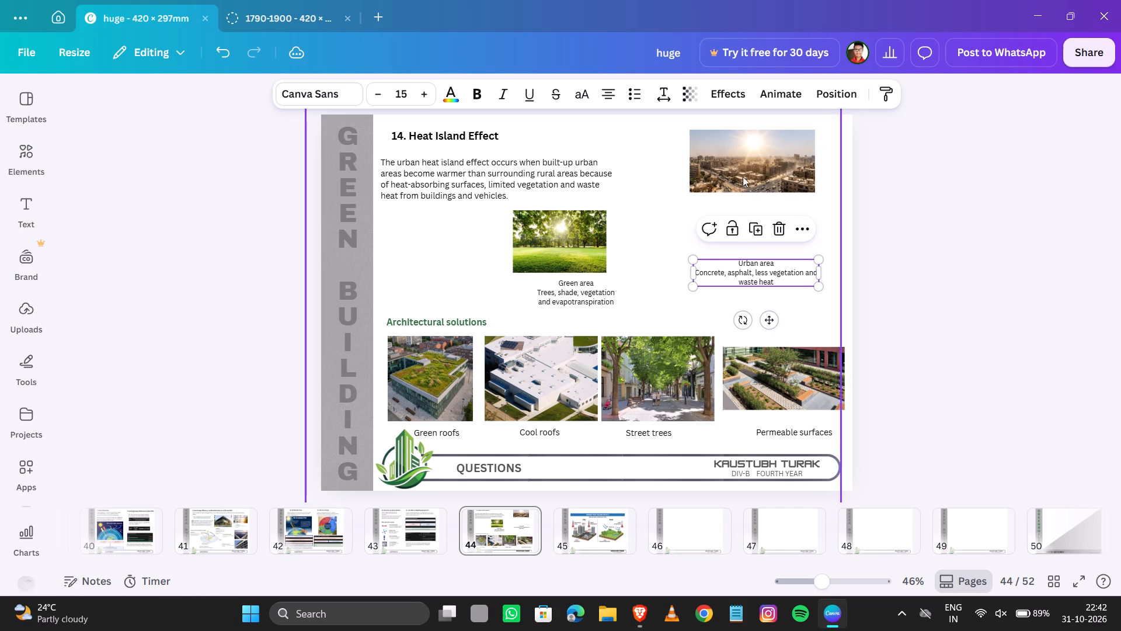
left_click(748, 169)
left_click_drag(690, 194, 649, 285)
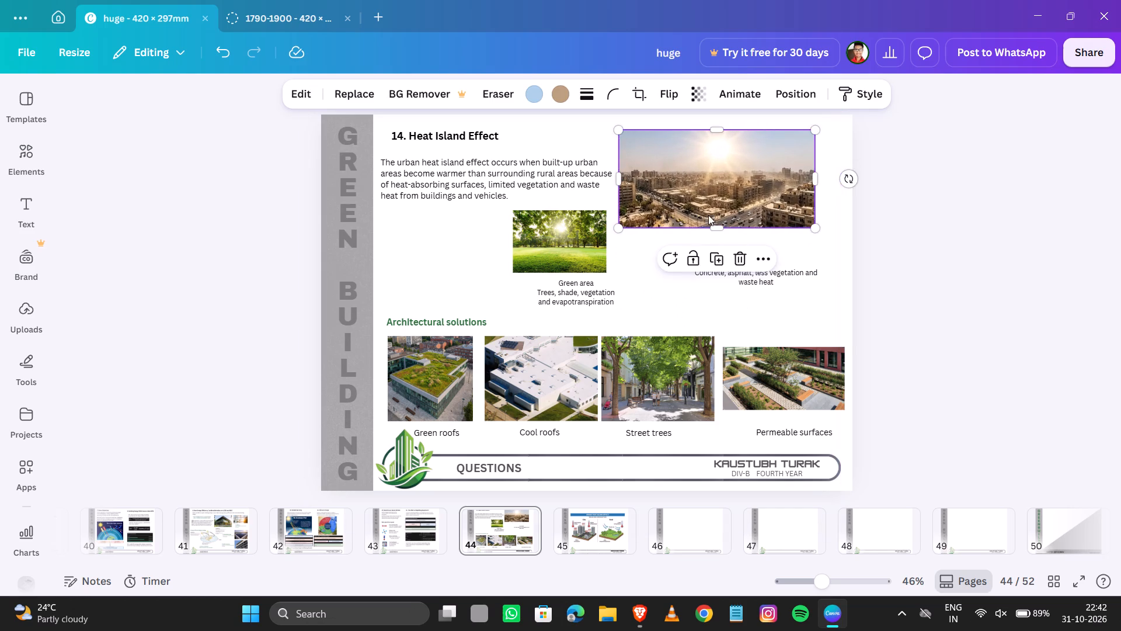
left_click_drag(721, 204, 749, 199)
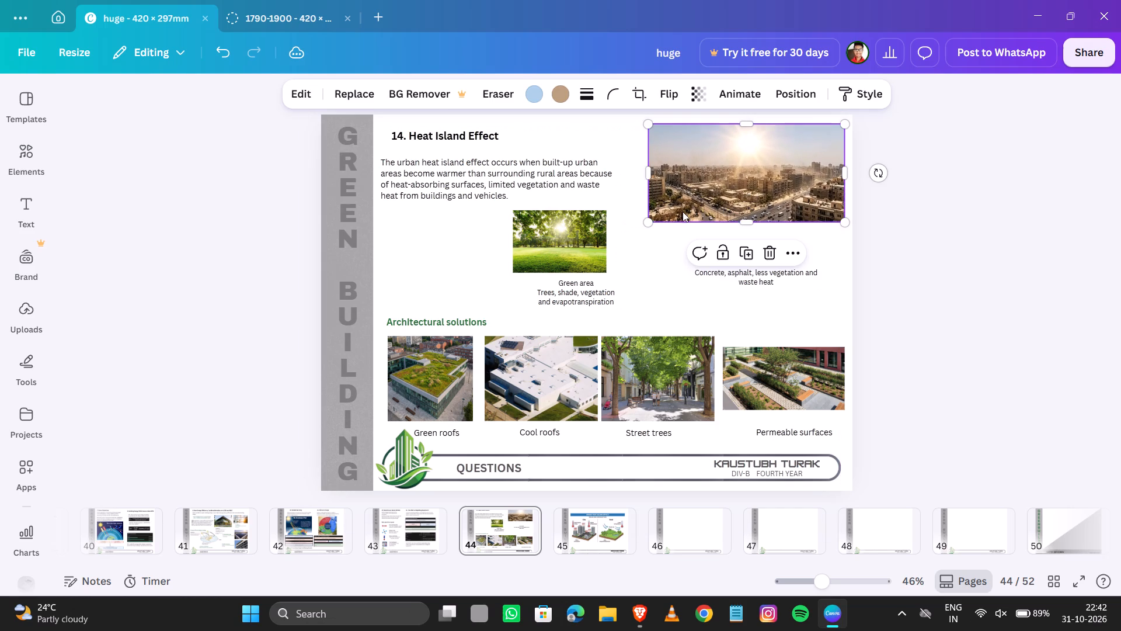
left_click_drag(651, 224, 628, 254)
left_click_drag(762, 284, 720, 283)
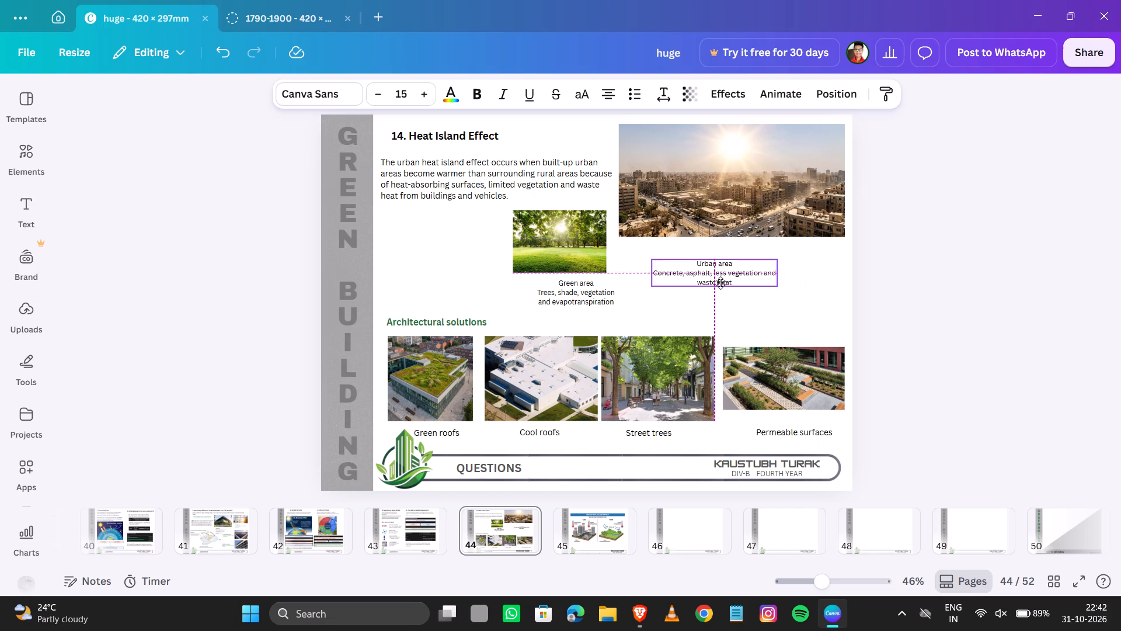
left_click_drag(720, 283, 740, 270)
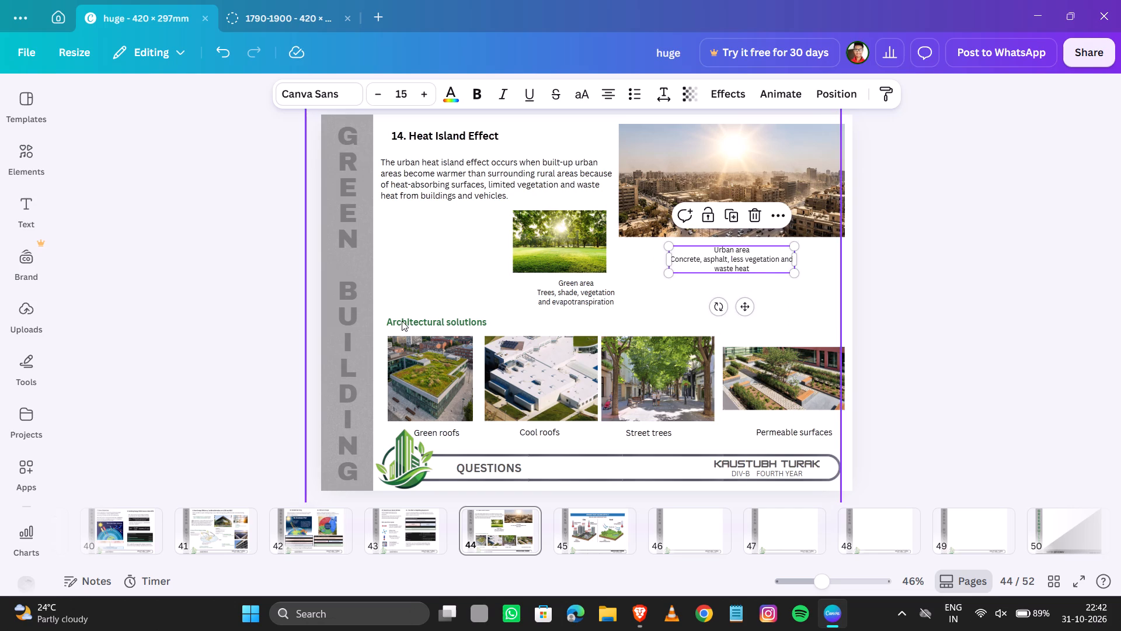
Move the green area photo under the introductory paragraph's left edge and enlarge it to about 111 mm wide, aligned with the text.
left_click_drag(546, 243, 410, 244)
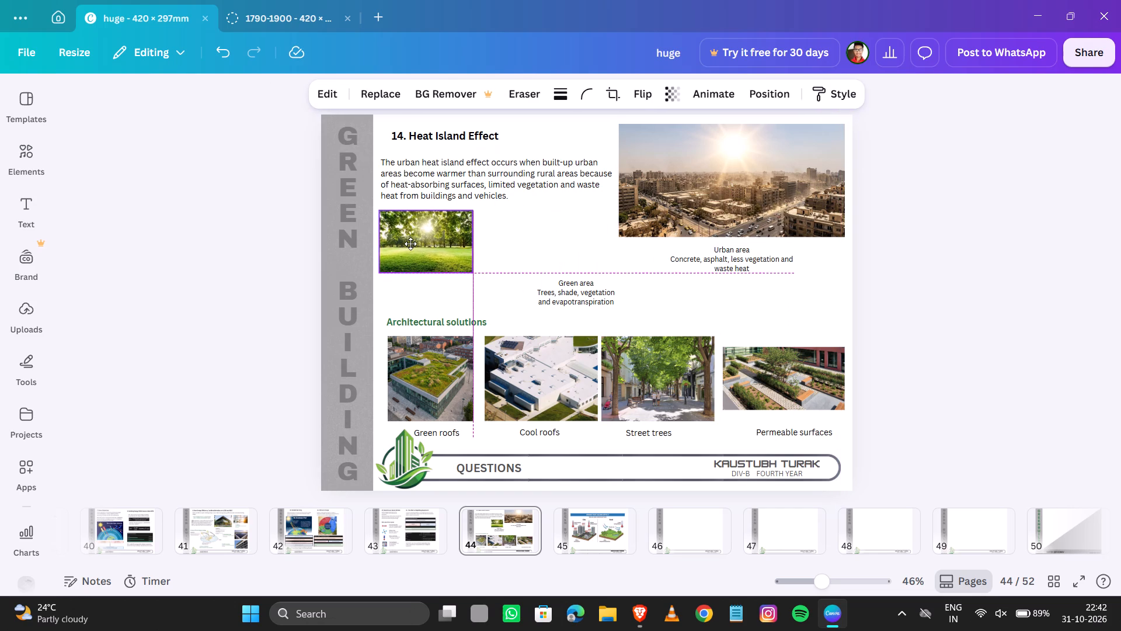
left_click_drag(410, 244, 411, 244)
left_click_drag(474, 271, 532, 306)
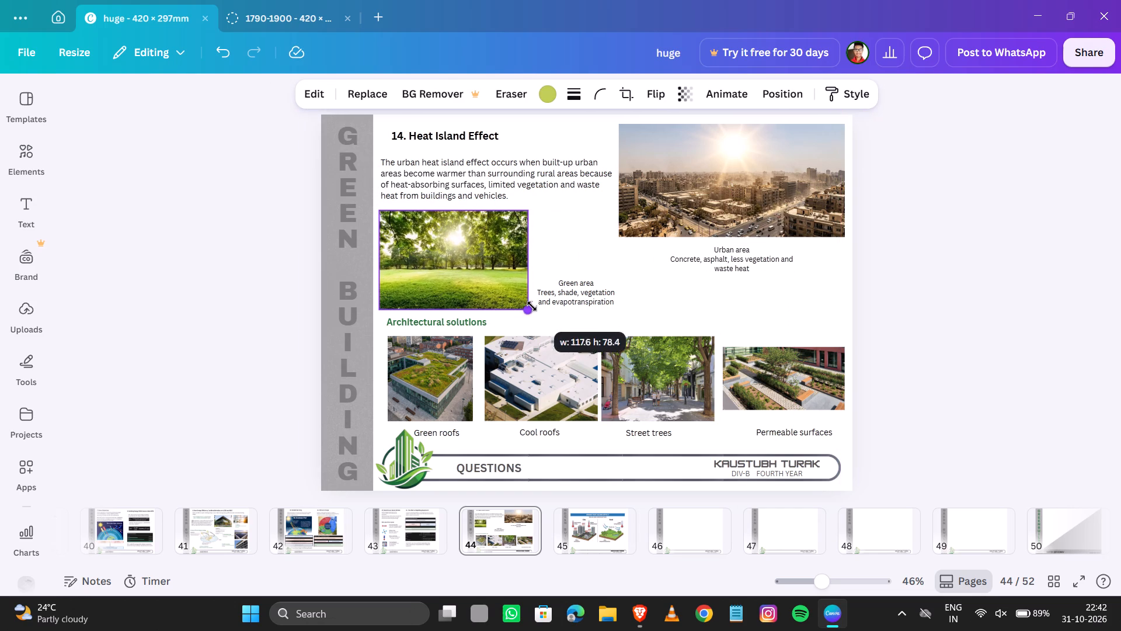
left_click_drag(532, 306, 525, 299)
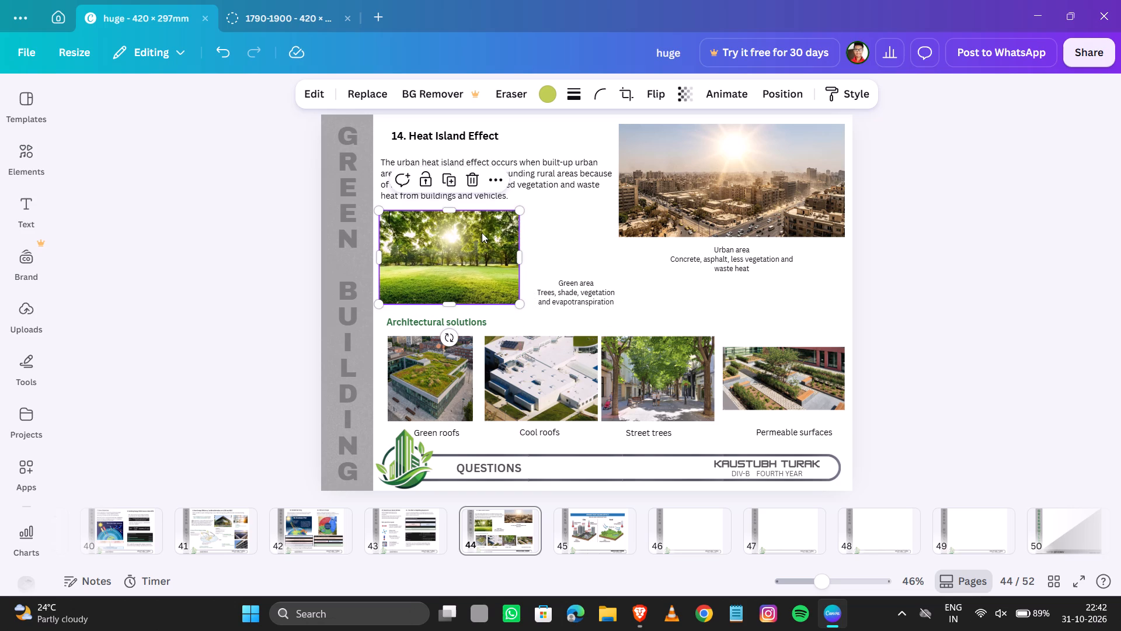
left_click(482, 233)
key("Right")
key("Right")
key("Left")
key("Left")
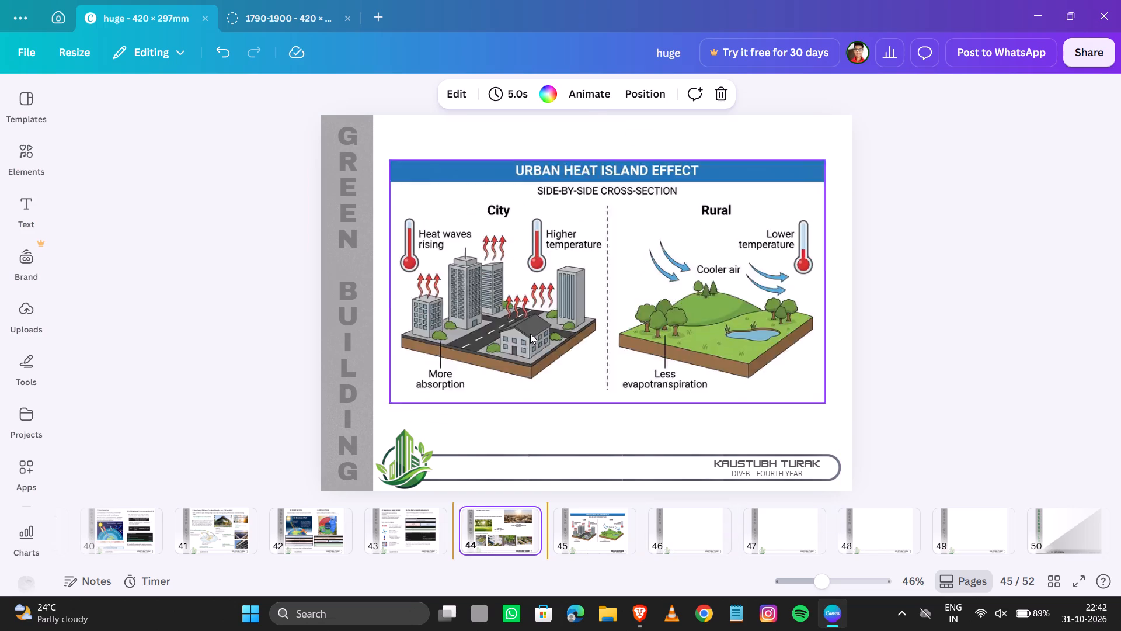
left_click(450, 272)
key("Right")
key("Right")
key("Left")
key("Up")
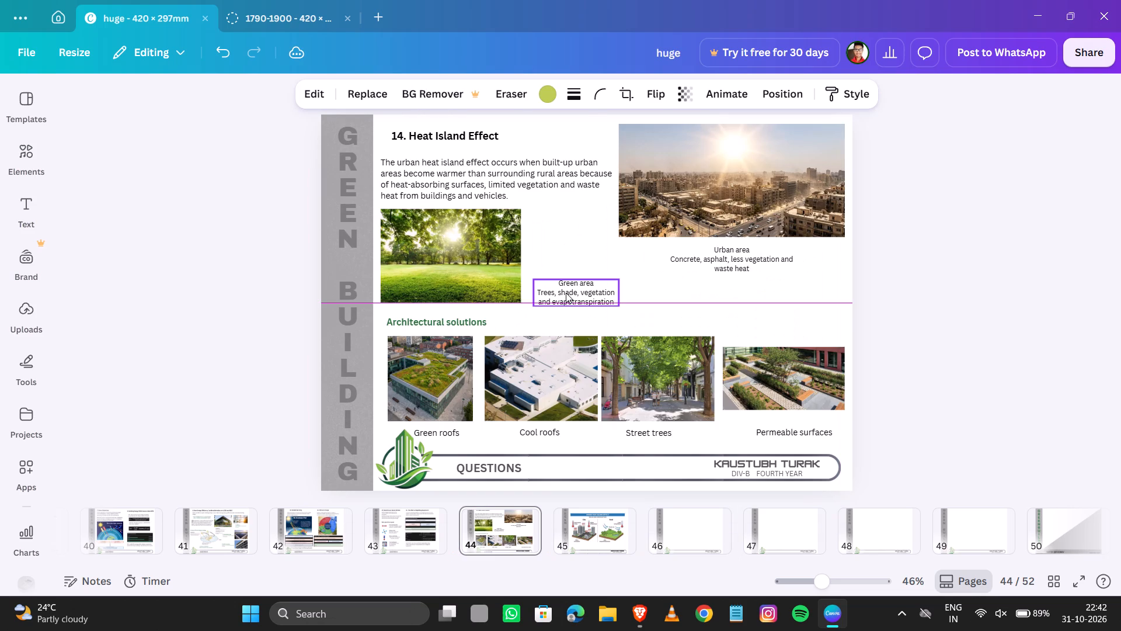
key("Up")
Place the green area caption just right of its photo, level with the urban area caption.
left_click_drag(598, 293, 589, 246)
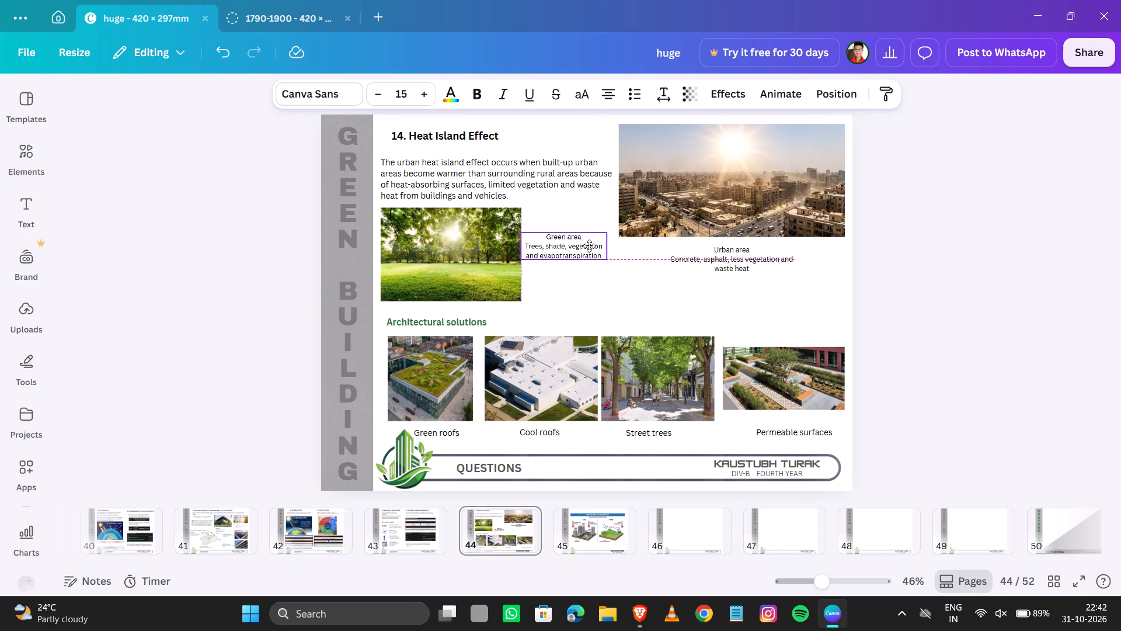
left_click_drag(589, 246, 589, 251)
left_click(958, 244)
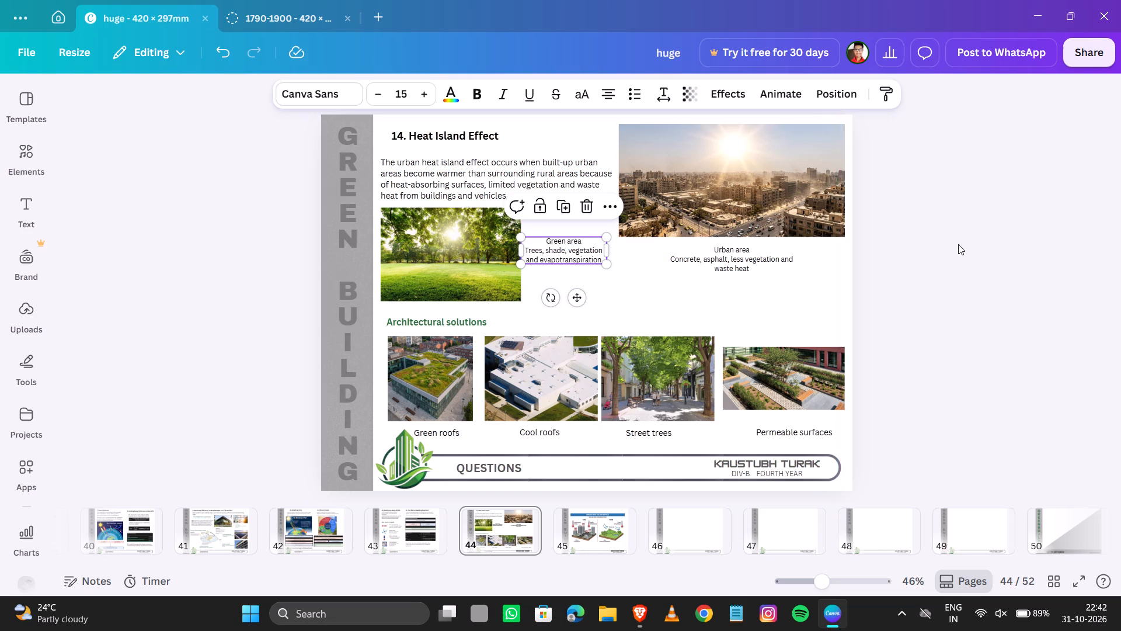
left_click(551, 247)
key("Down")
key("Down")
key("Down")
key("Down")
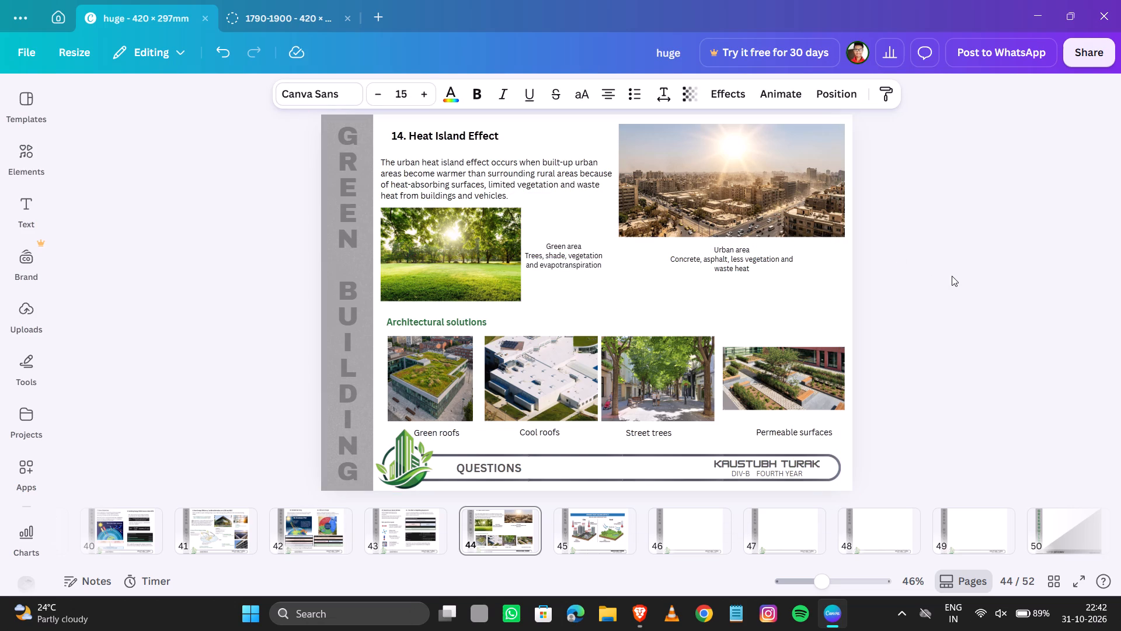
key("Down")
key("Down")
key("Up")
key("Down")
key("Down")
left_click(989, 269)
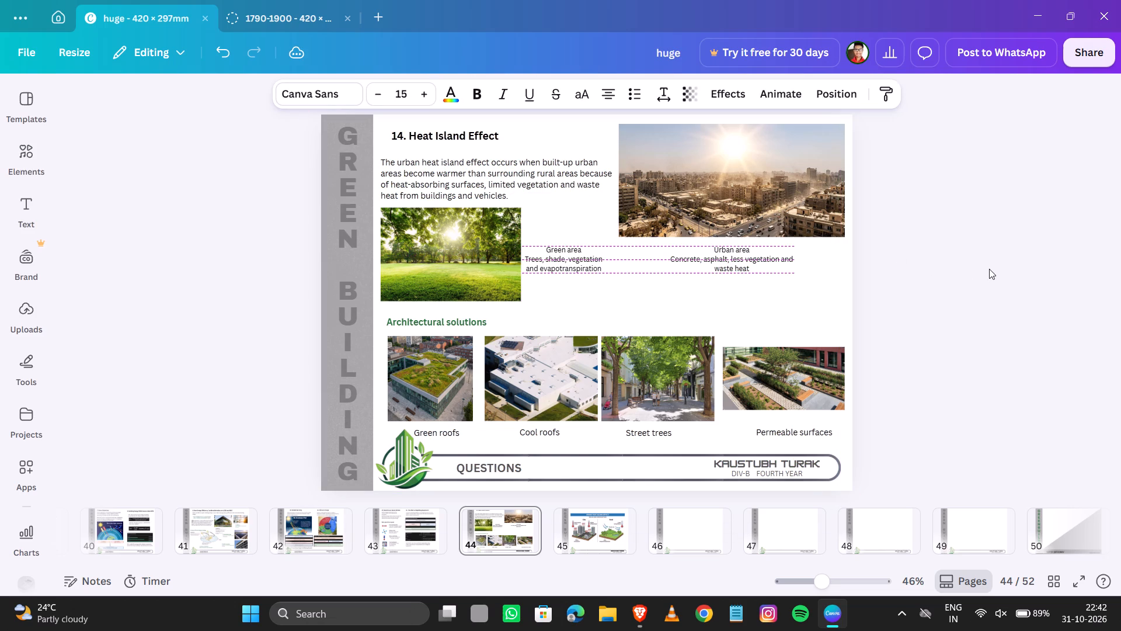
Nudge the Architectural solutions heading up to sit just below the green area photo.
left_click(444, 327)
key("Up")
key("Up")
key("Up")
key("Up")
key("Up")
key("Up")
key("Up")
key("Up")
key("Up")
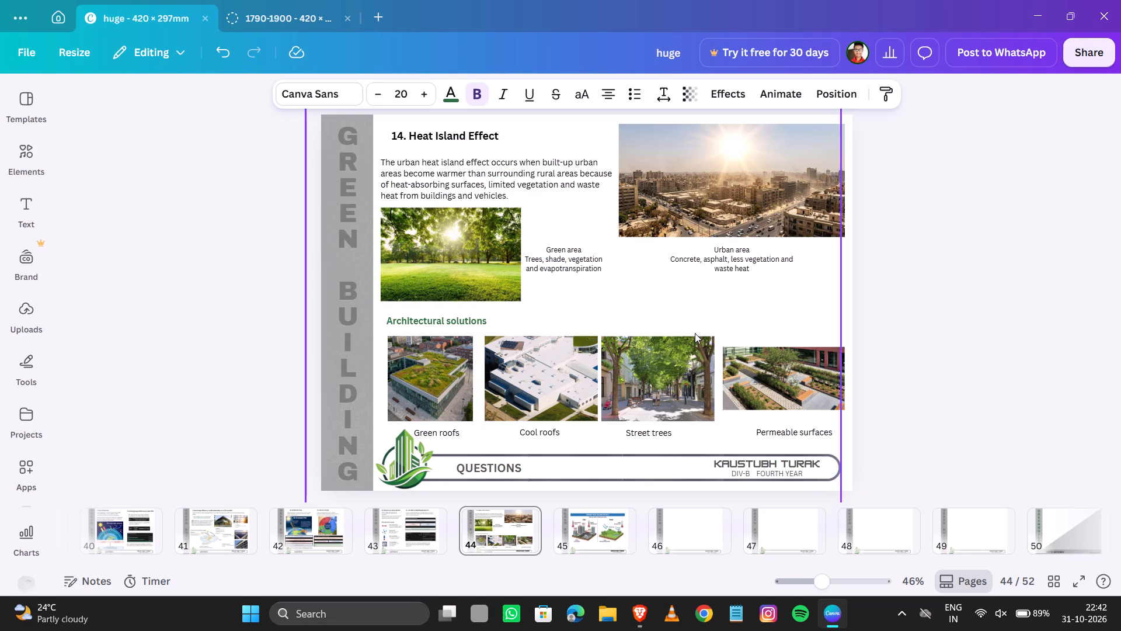
key("Up")
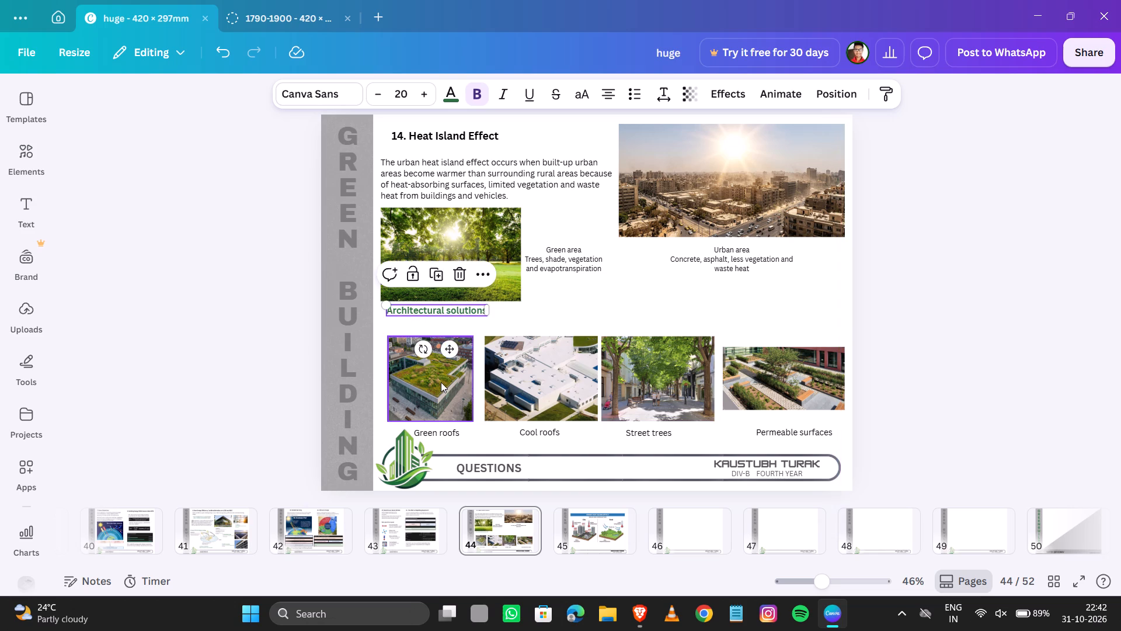
Slightly enlarge the green roofs, cool roofs, street trees and permeable surfaces photos from their upper-left corners to fill the row.
left_click(441, 382)
left_click_drag(385, 334, 382, 328)
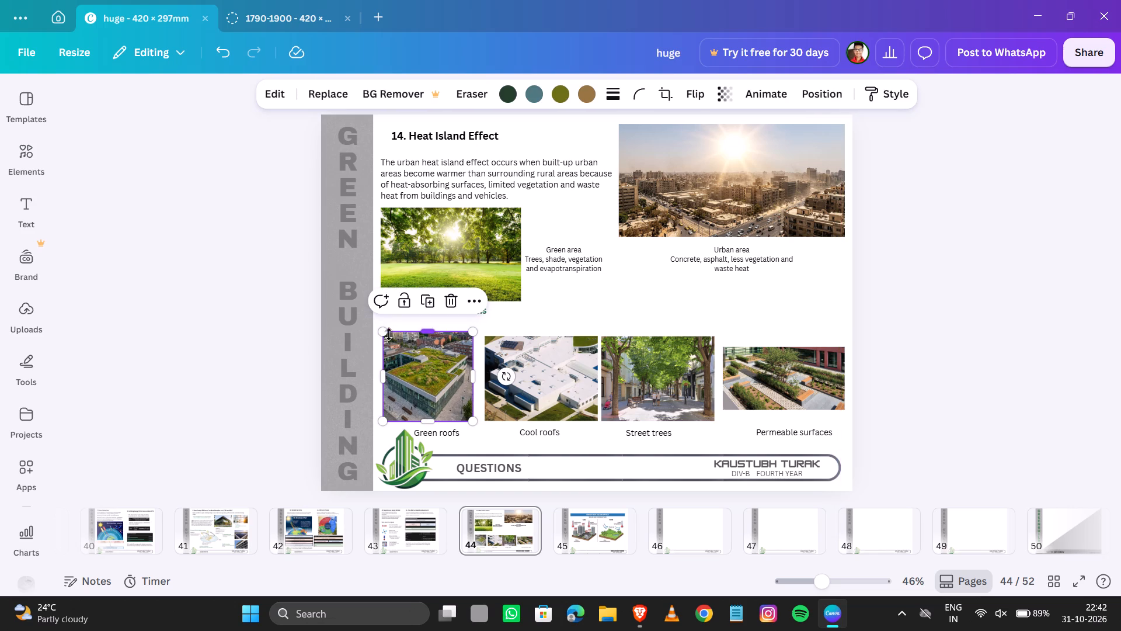
left_click_drag(385, 331, 382, 331)
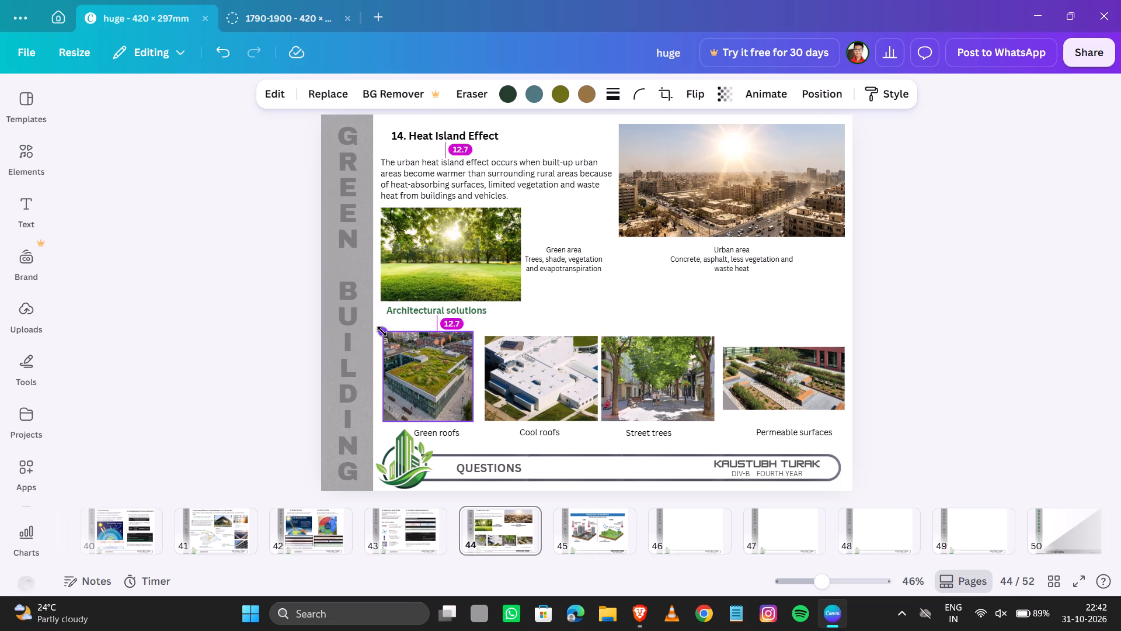
left_click_drag(382, 331, 376, 330)
left_click(528, 362)
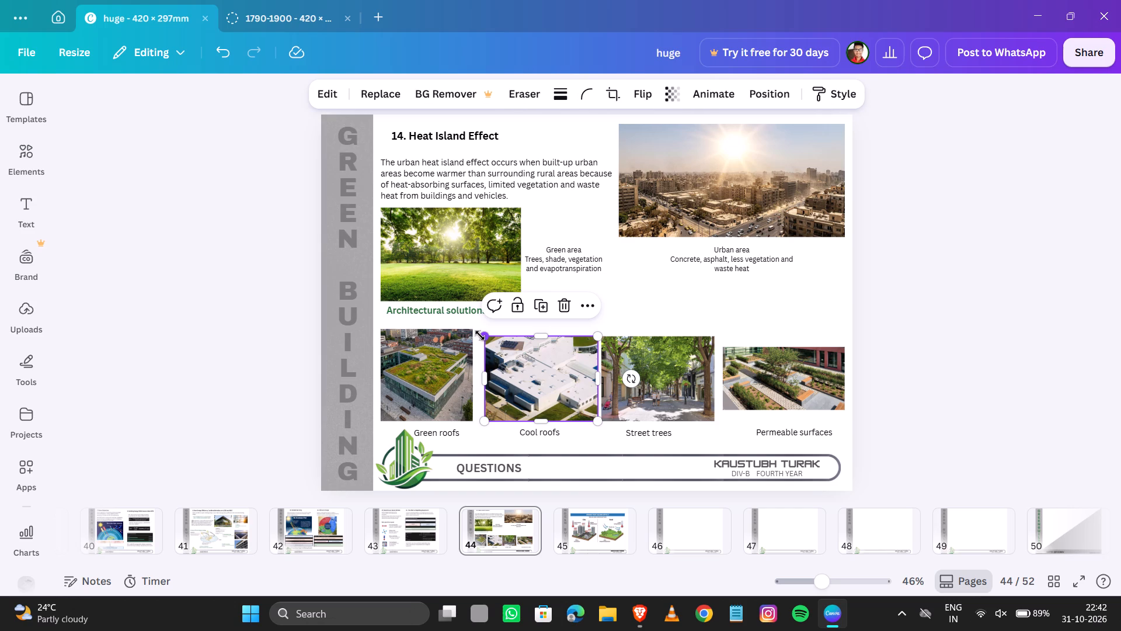
left_click_drag(480, 335, 475, 331)
left_click(661, 373)
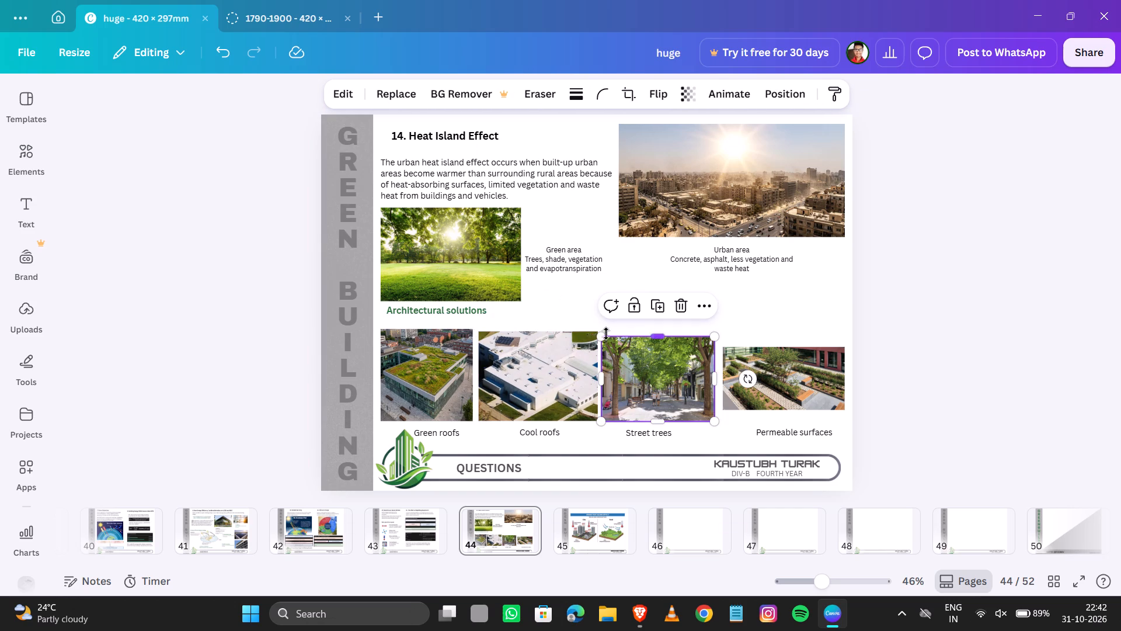
left_click_drag(602, 333, 596, 333)
left_click(790, 365)
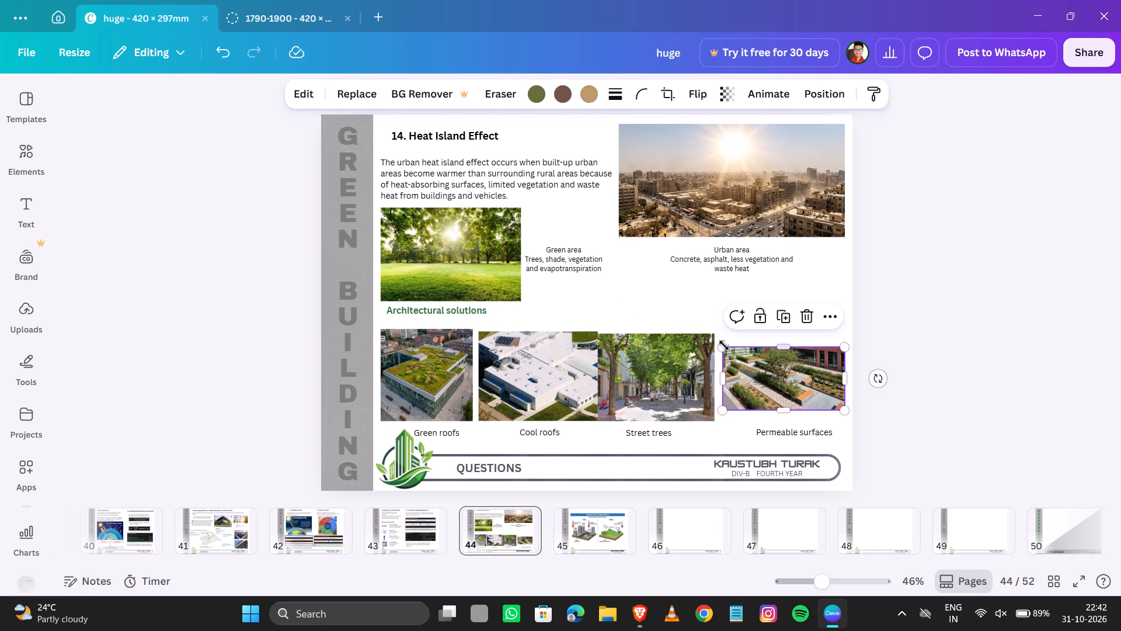
left_click(724, 345)
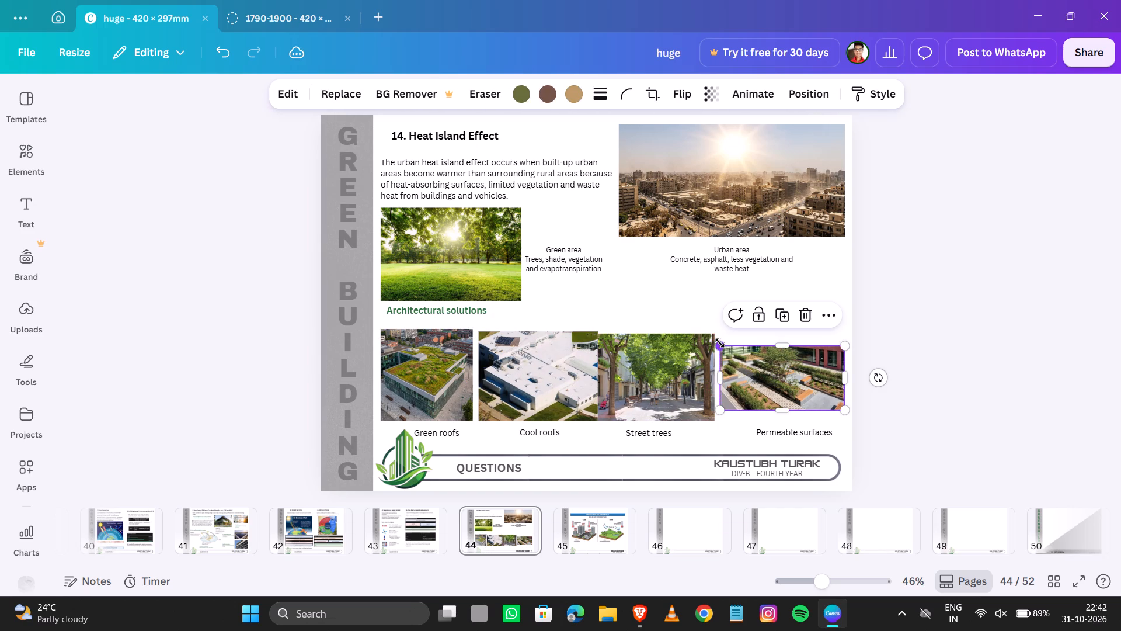
Nudge the green and cool roofs photos left and the street trees and permeable surfaces photos right to open gaps between them.
left_click(406, 373)
key("Left")
left_click(552, 357)
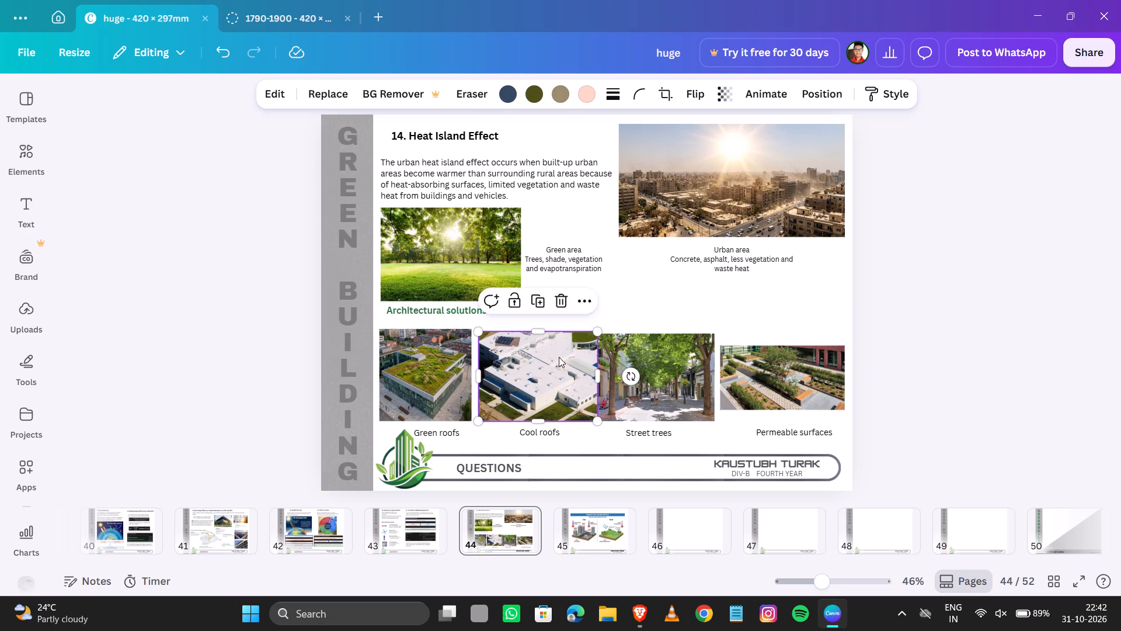
key("Left")
key("Left")
left_click(679, 375)
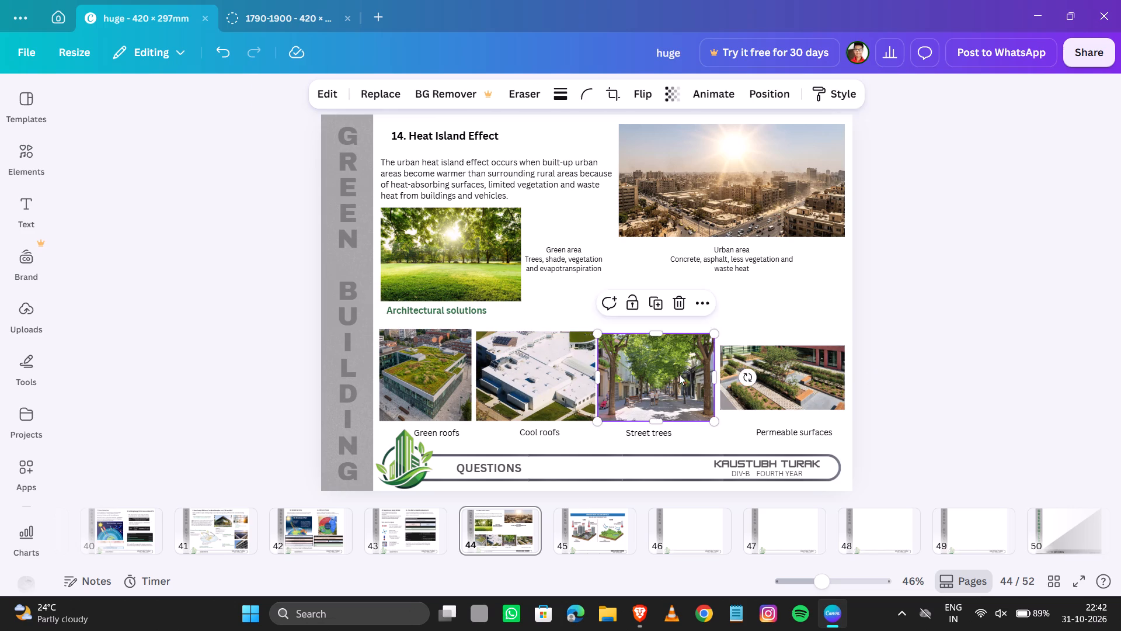
key("Right")
left_click(784, 372)
key("Right")
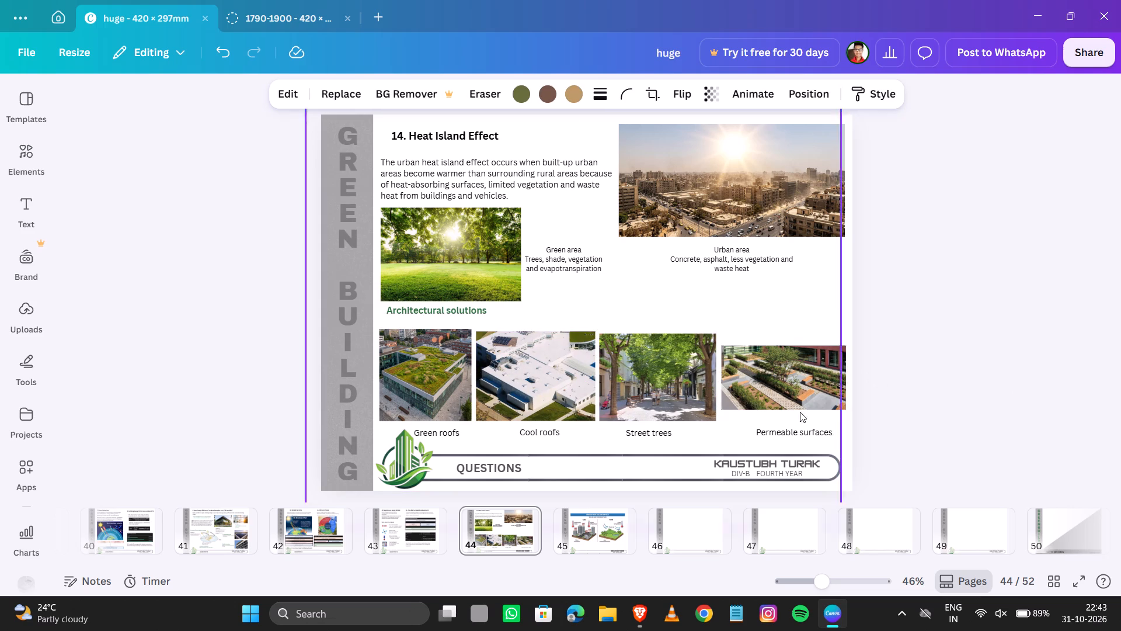
Nudge the street trees and permeable surfaces photos on page 44 slightly right to even out the row's gaps.
left_click(647, 377)
key("Right")
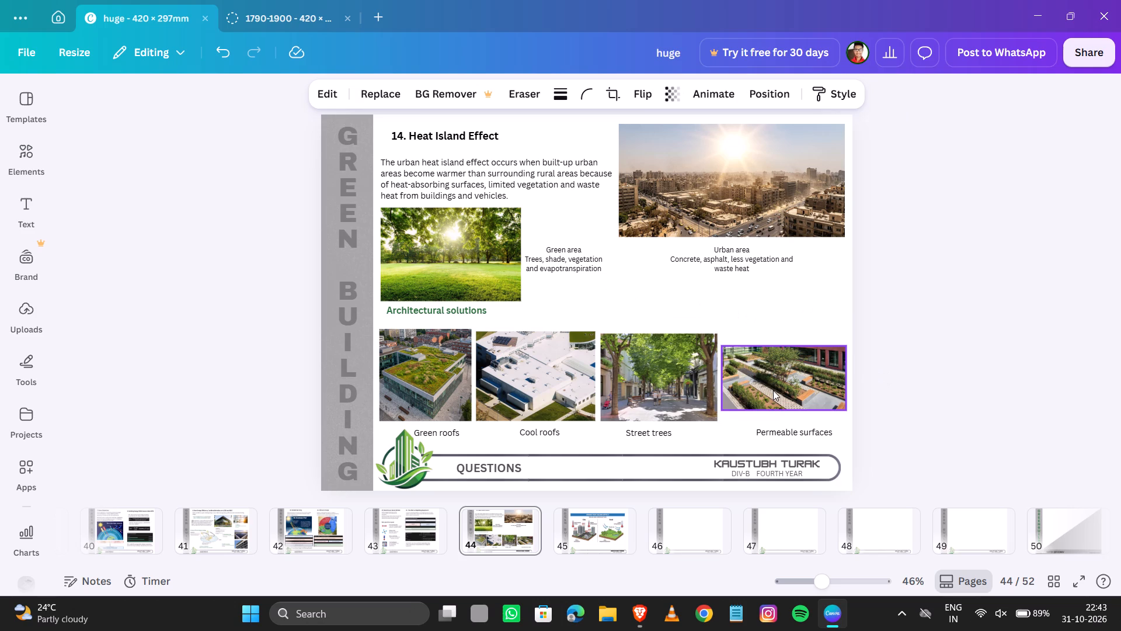
left_click(771, 387)
key("Right")
key("Right")
key("Left")
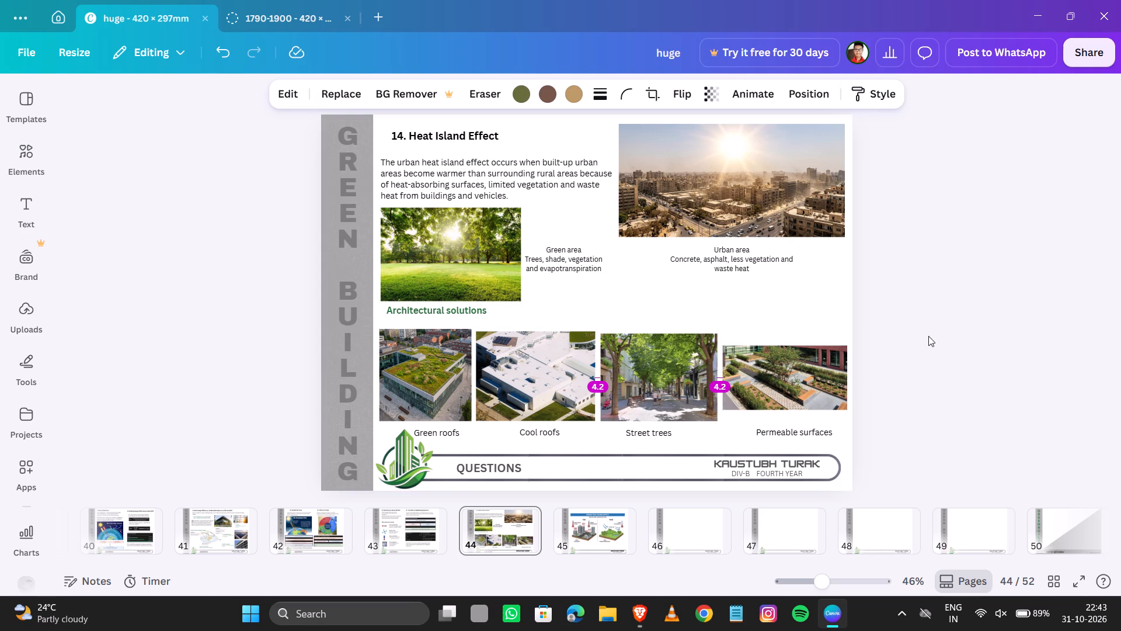
left_click(928, 336)
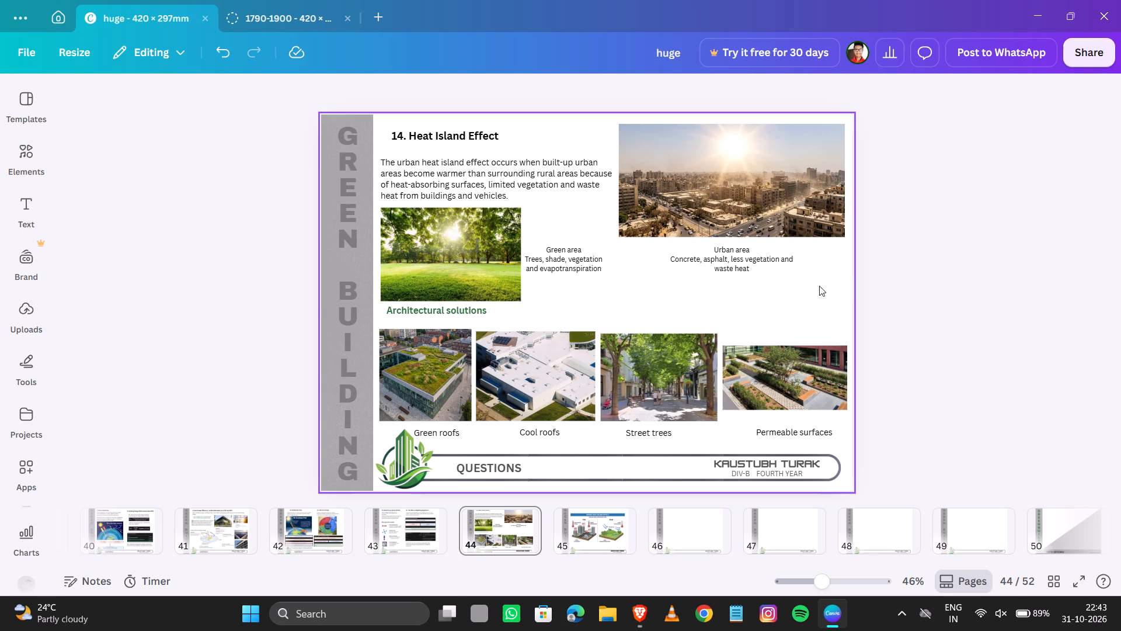
Nudge the green roofs and cool roofs photos up, closer to the Architectural solutions heading.
left_click(413, 378)
key("Up")
key("Up")
key("Up")
key("Up")
left_click(548, 365)
key("Up")
key("Up")
key("Up")
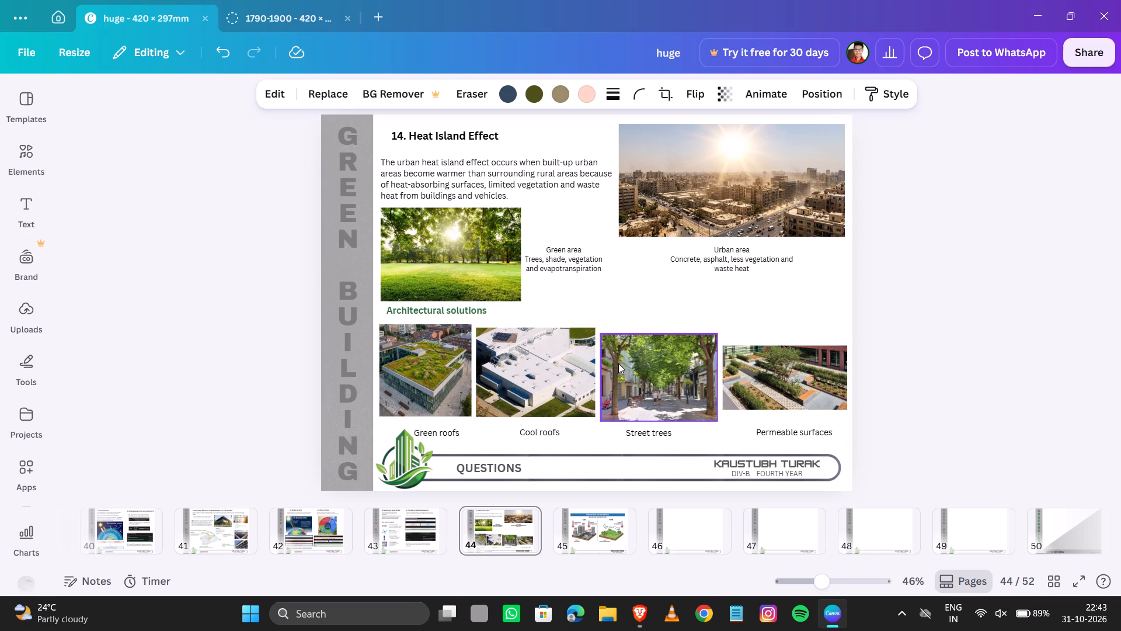
key("Up")
key("Up")
key("Up")
Nudge the street trees photo up to match the cool roofs photo's top edge, and raise the permeable surfaces photo slightly.
left_click(621, 363)
key("Up")
key("Up")
key("Up")
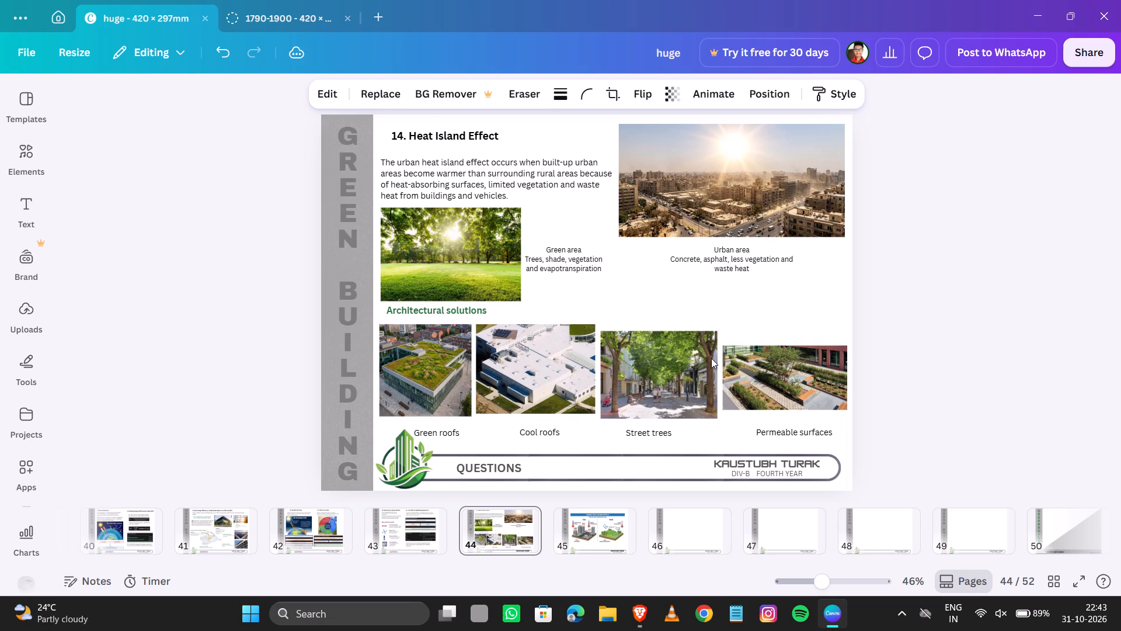
key("Up")
key("Up")
key("Up")
key("Up")
key("Up")
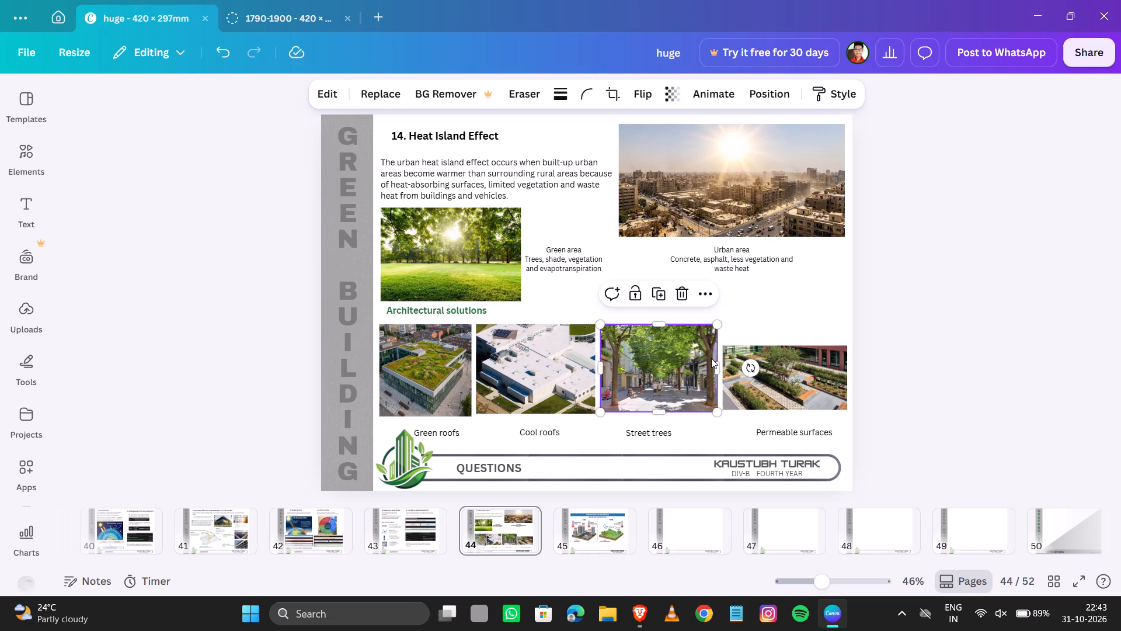
left_click(711, 358)
left_click(785, 370)
key("Up")
key("Up")
key("Up")
key("Up")
key("Up")
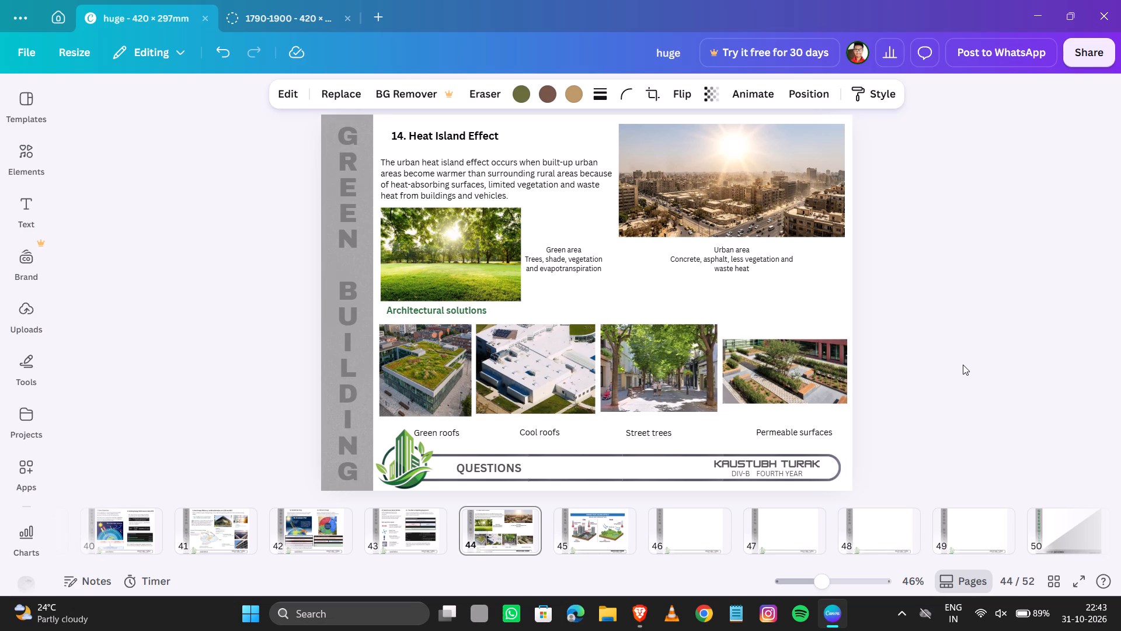
key("Up")
left_click(937, 313)
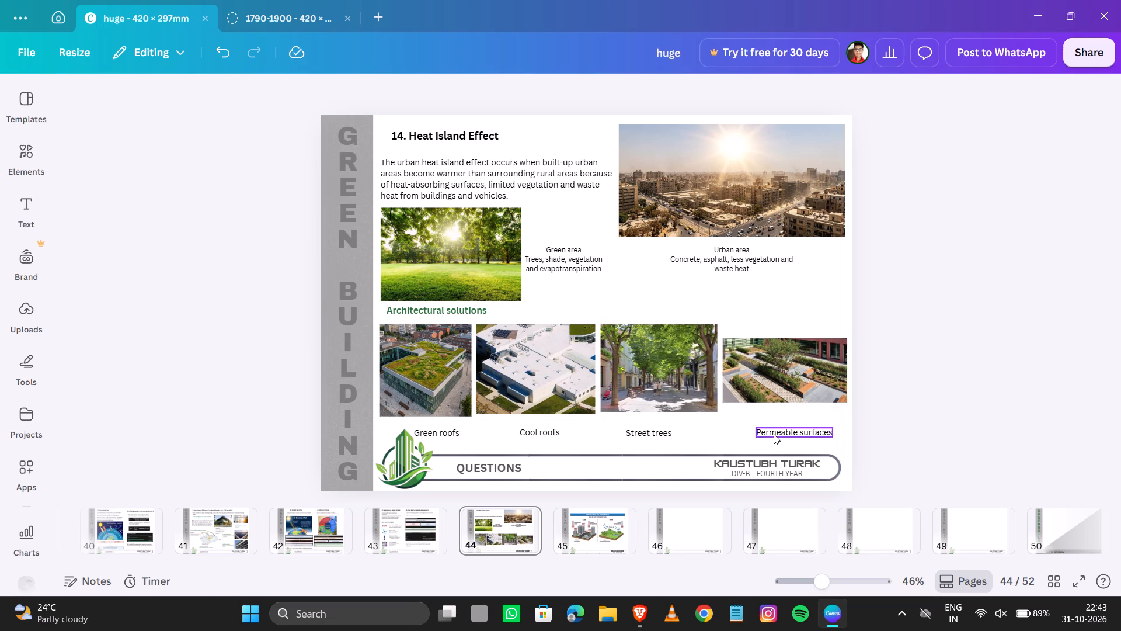
Nudge the Permeable surfaces and Street trees captions up, closer beneath their photos.
left_click(774, 434)
key("Up")
key("Up")
key("Up")
key("Up")
key("Up")
key("Up")
left_click(663, 439)
key("Up")
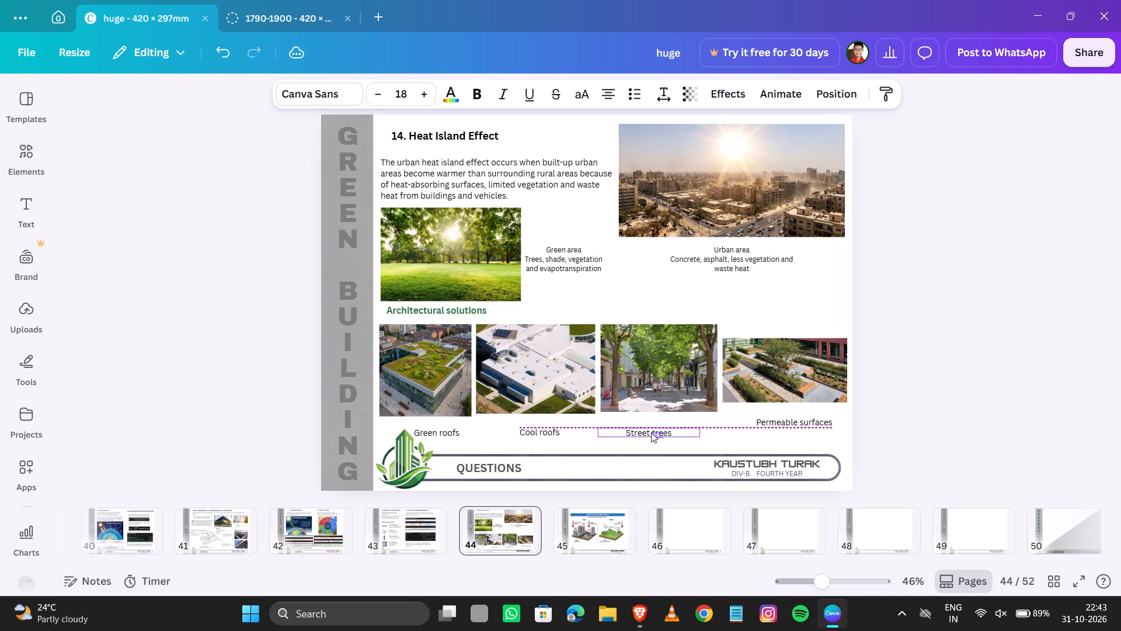
left_click(651, 432)
key("Up")
key("Up")
key("Up")
key("Up")
key("Up")
key("Down")
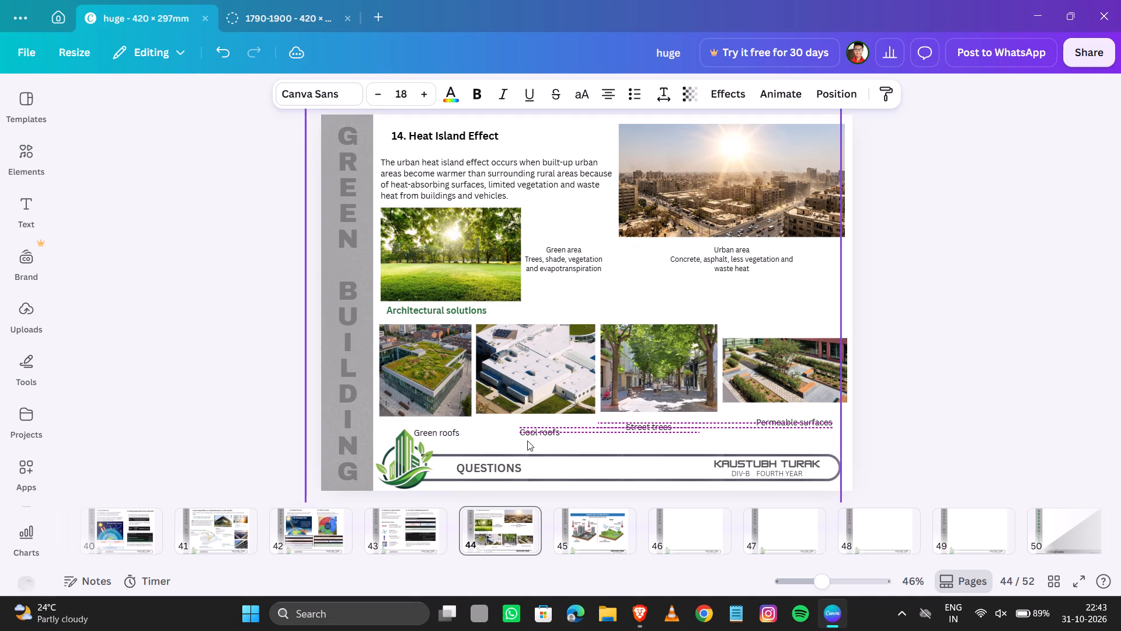
Nudge the Cool roofs and Green roofs captions up, level with the Street trees caption.
left_click(530, 430)
key("Up")
key("Up")
key("Up")
left_click(431, 433)
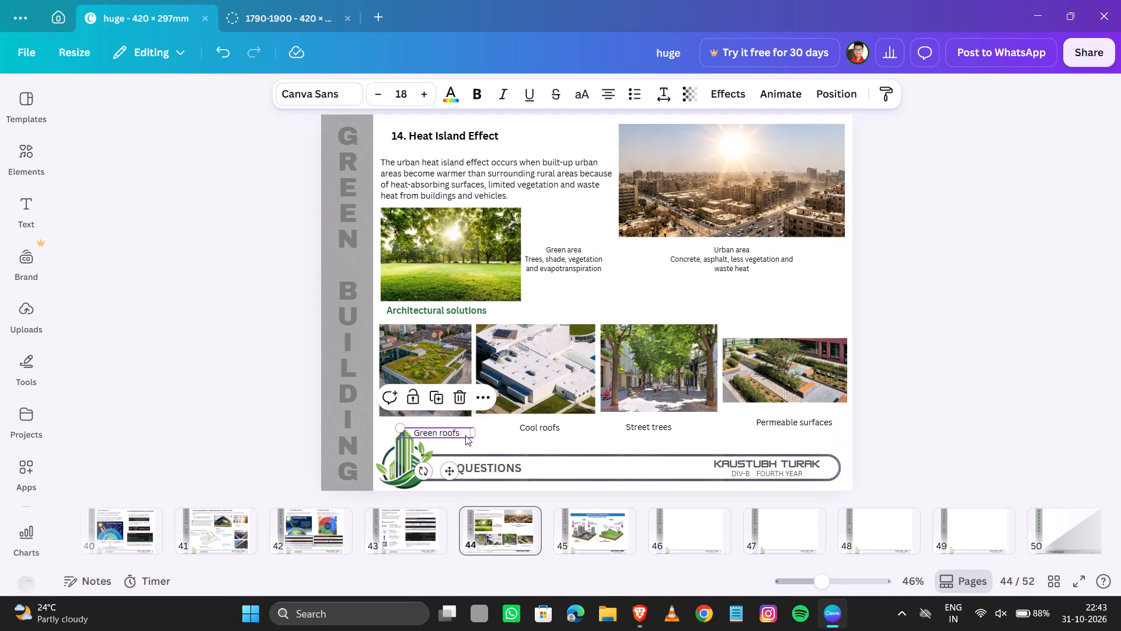
key("Up")
key("Up")
key("Up")
key("Up")
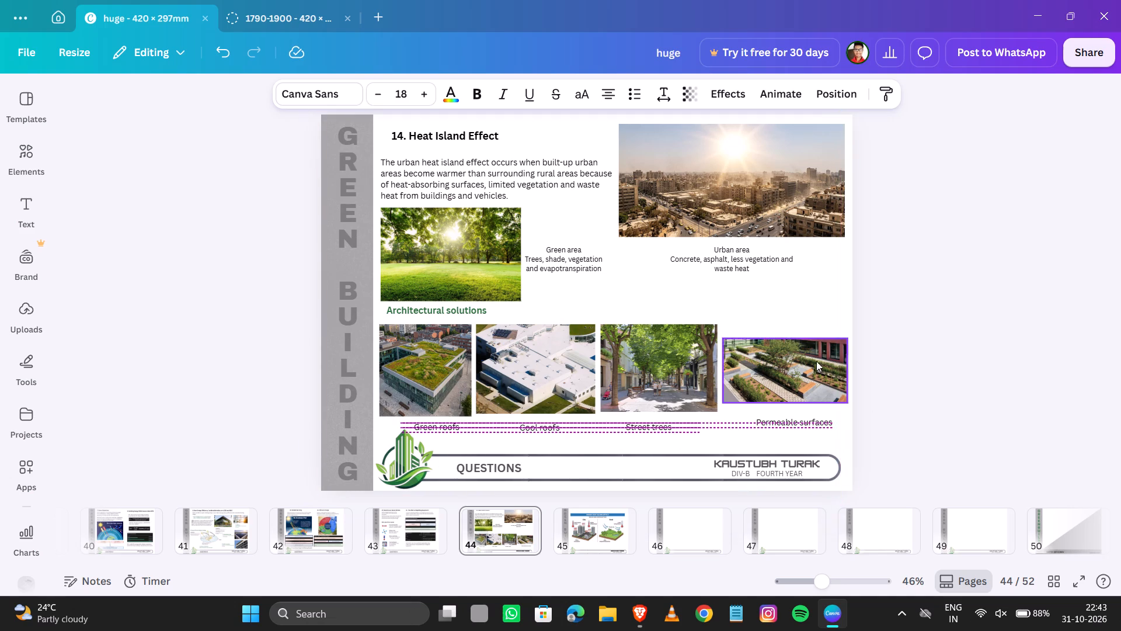
left_click(919, 339)
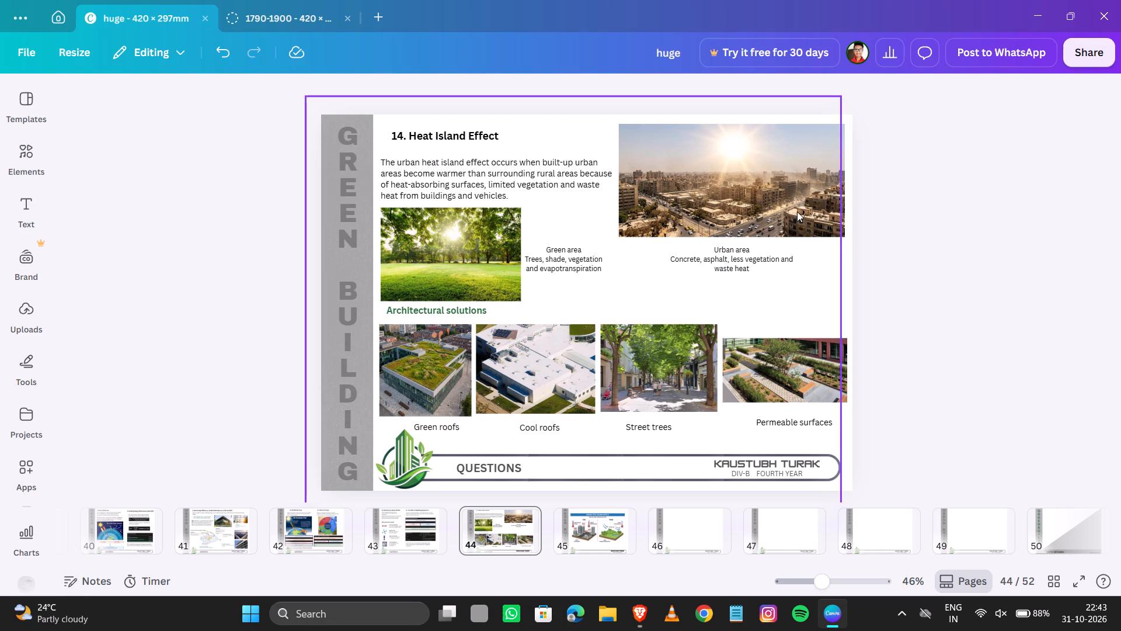
Nudge the urban area caption down, away from its photo.
left_click(733, 266)
key("Down")
key("Down")
key("Down")
key("Down")
key("Down")
key("Down")
key("Down")
key("Down")
key("Down")
key("Down")
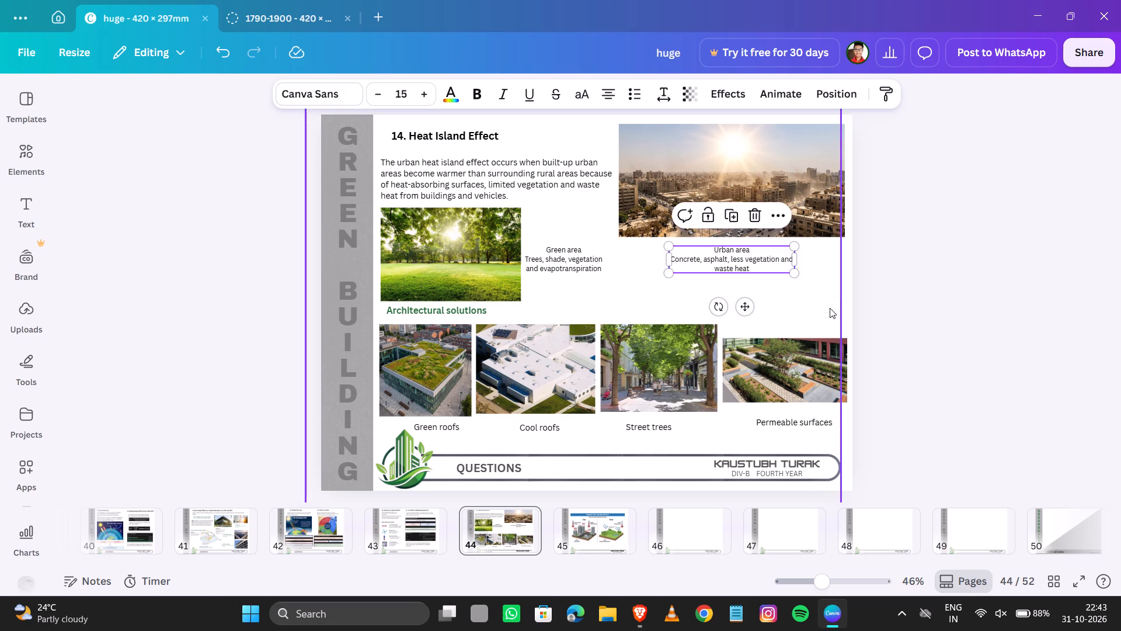
Nudge the urban area photo slightly down and left, in from the page's corner.
left_click(741, 199)
key("Down")
key("Down")
key("Left")
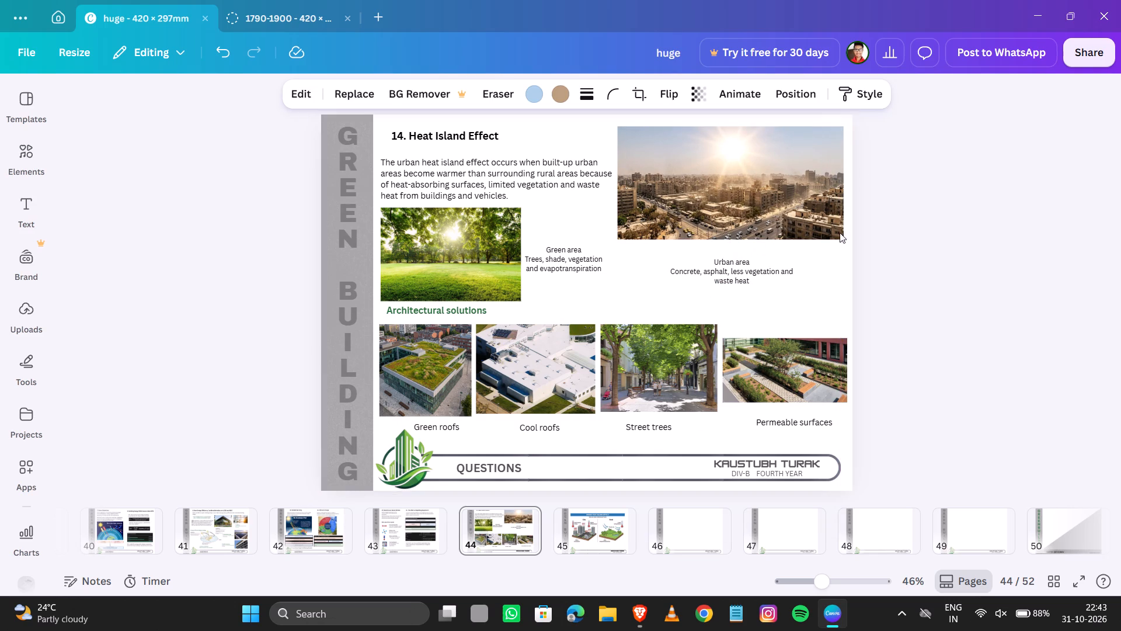
left_click(1000, 238)
Nudge the urban area caption back up, closer beneath its photo.
left_click(730, 275)
key("Up")
key("Up")
key("Up")
key("Up")
key("Up")
key("Up")
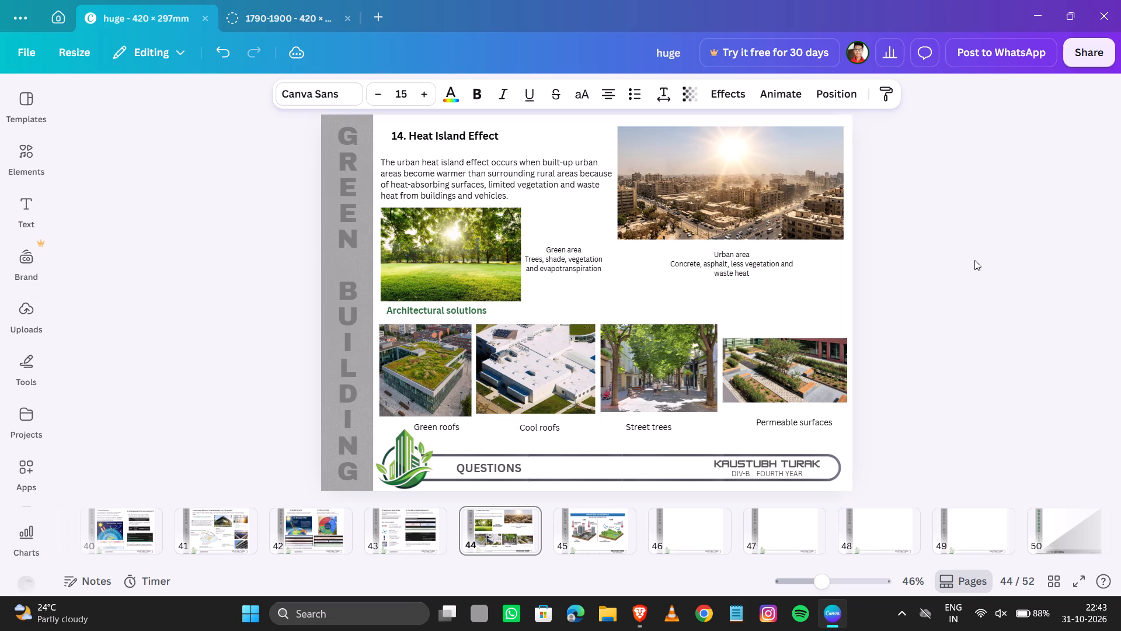
key("Up")
left_click(1001, 249)
Nudge the green area caption slightly up beside its photo.
left_click(566, 268)
key("Up")
key("Up")
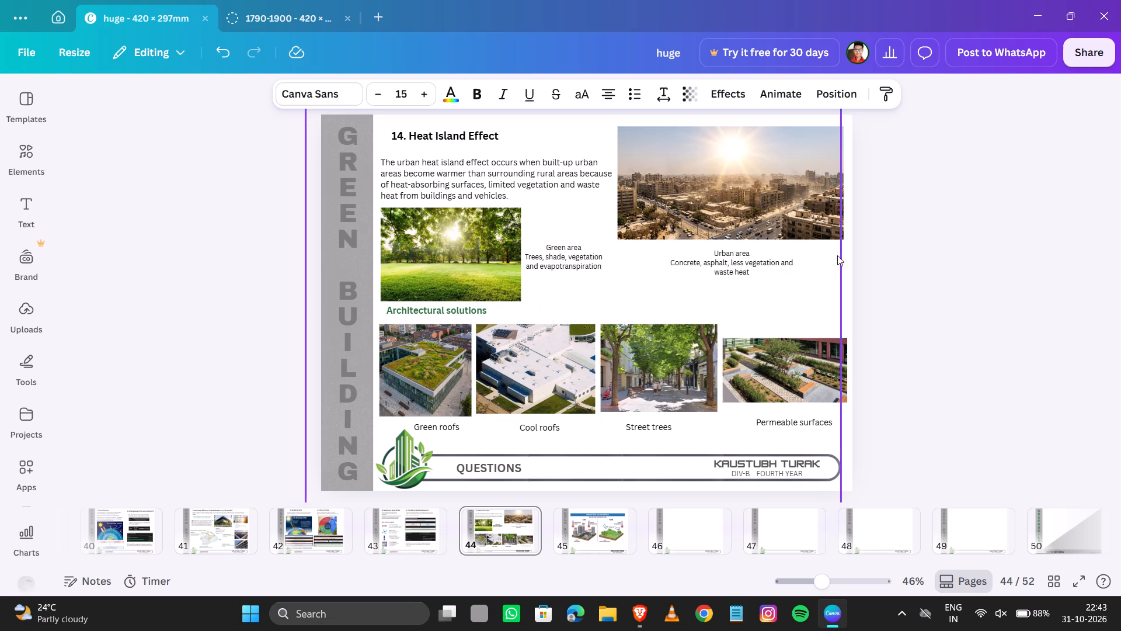
key("Up")
key("Up")
left_click(980, 228)
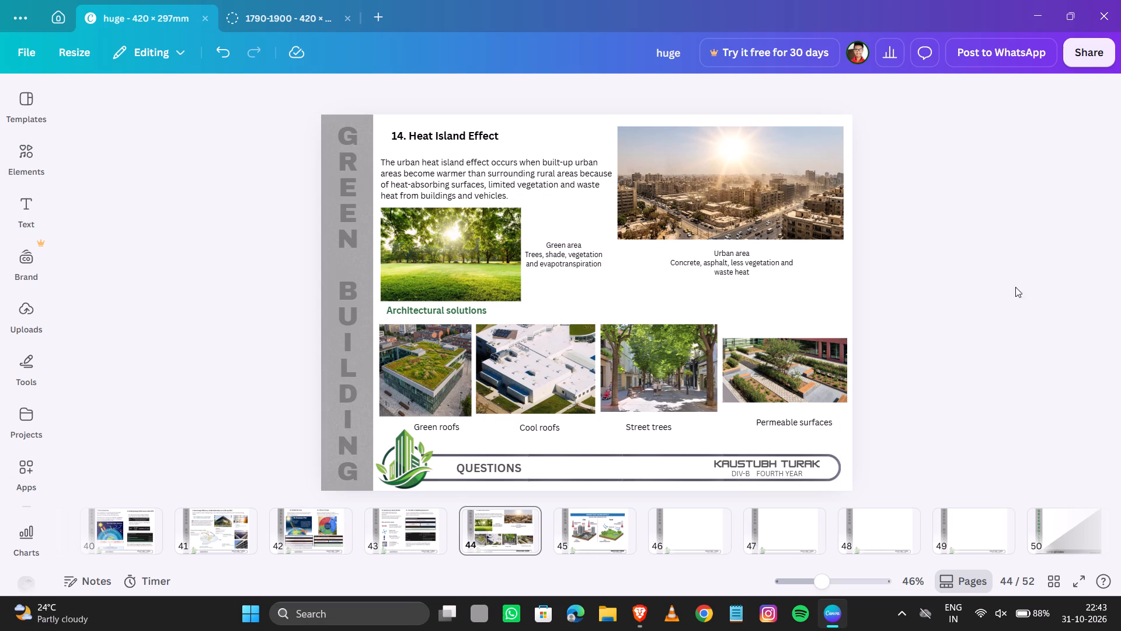
Go back to page 42, with Global Warming and Climate Change, and duplicate it.
left_click(1010, 348)
key("Right")
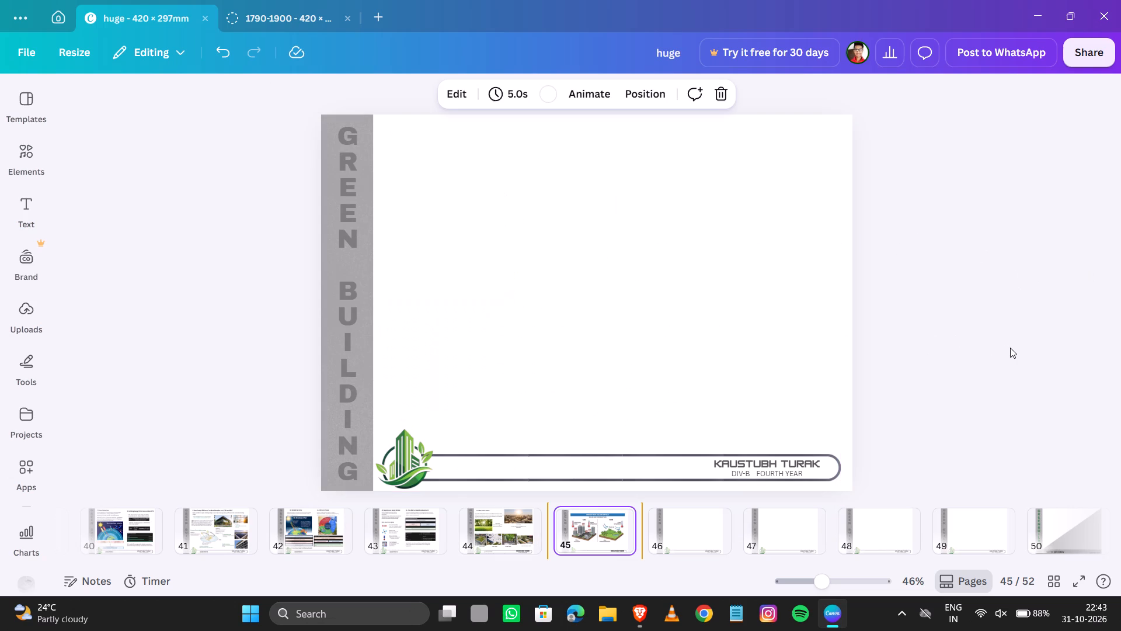
key("Left")
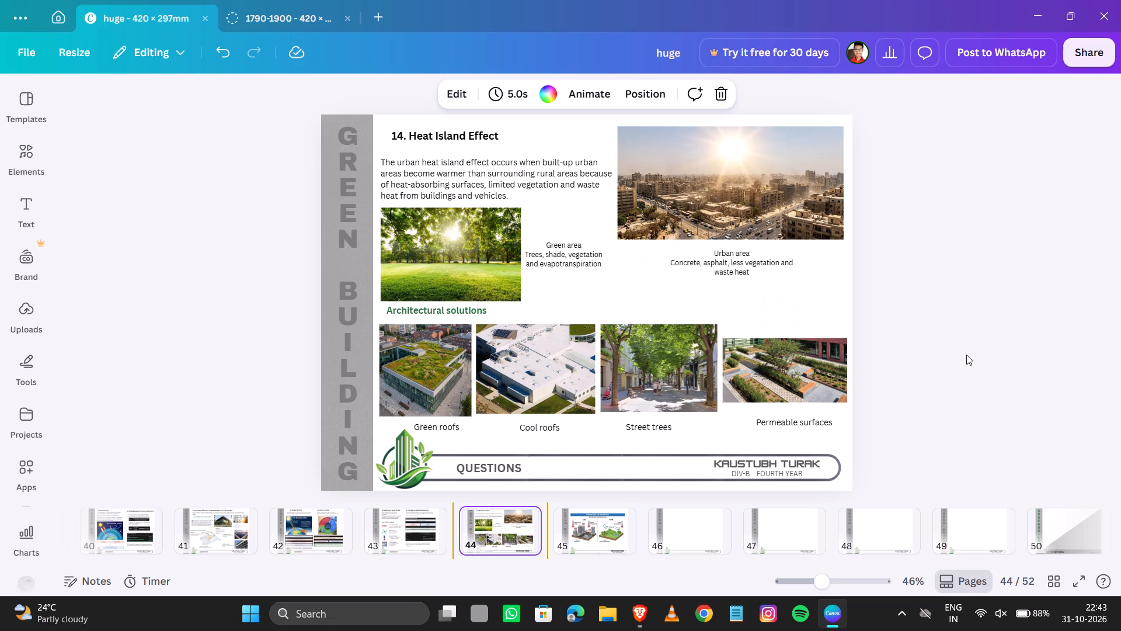
key("Right")
key("Left")
key("Left")
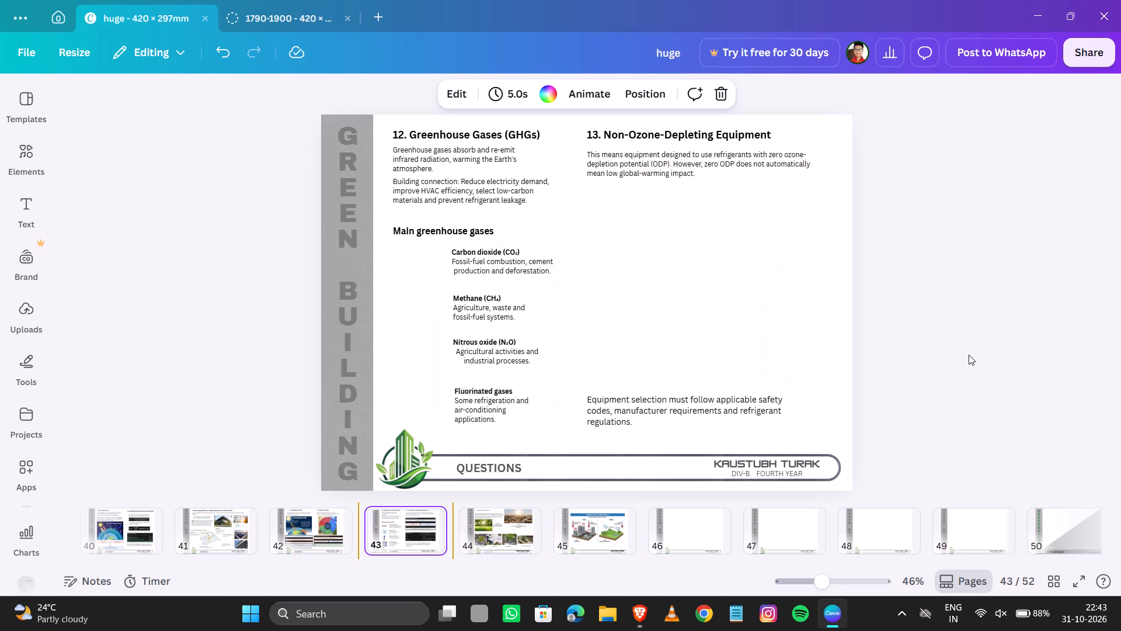
key("Left")
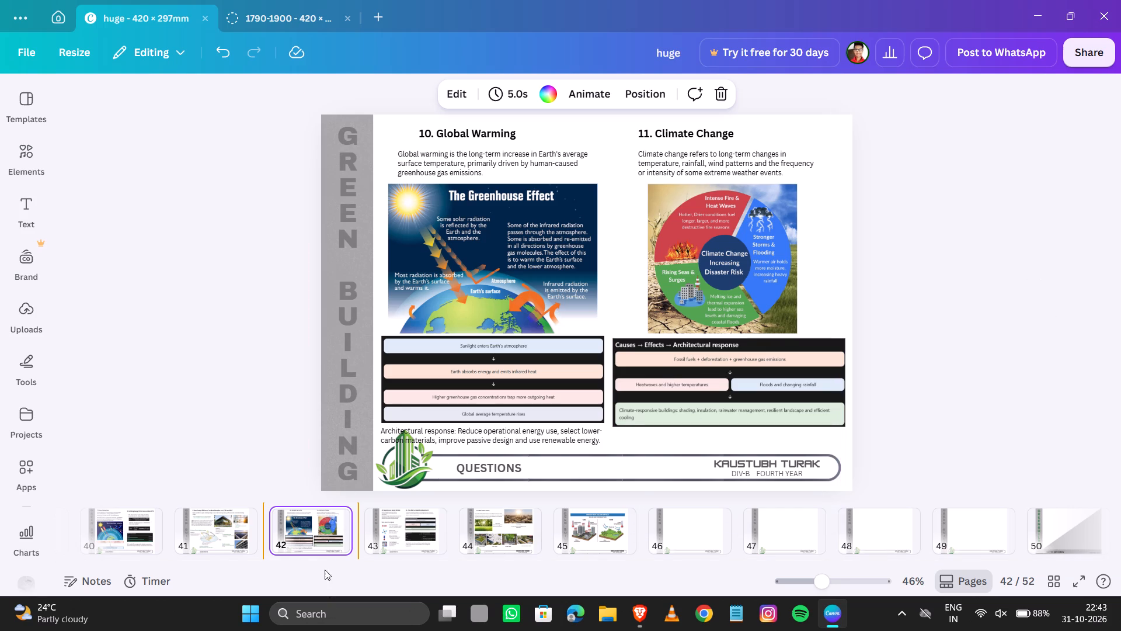
left_click(344, 519)
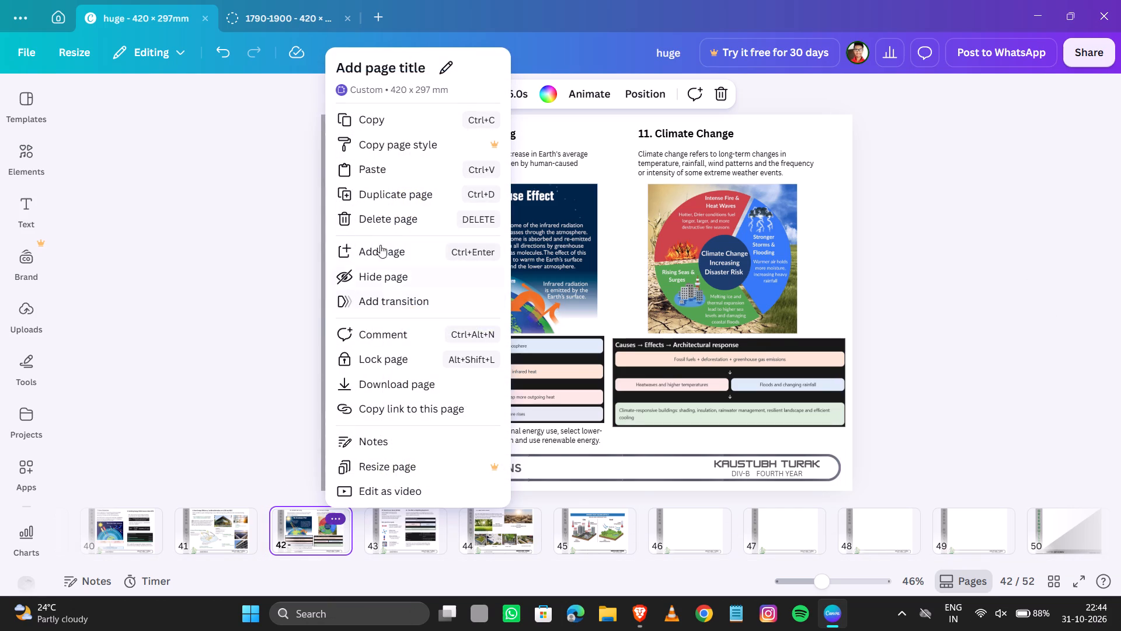
left_click(389, 199)
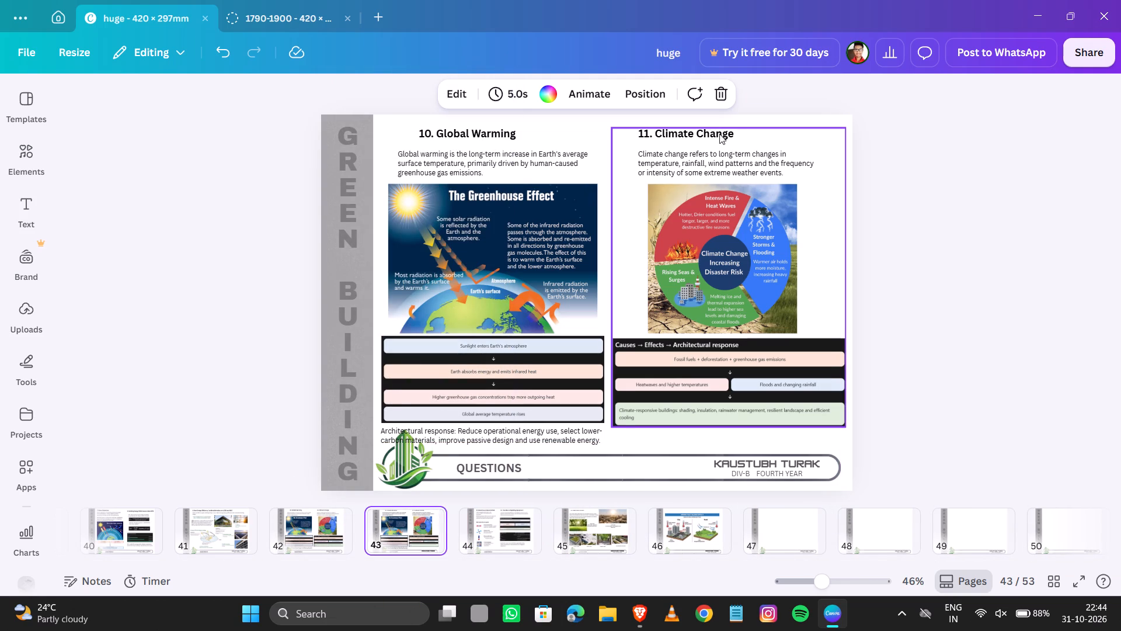
Delete the grouped Climate Change content from the duplicated page 43.
left_click(712, 197)
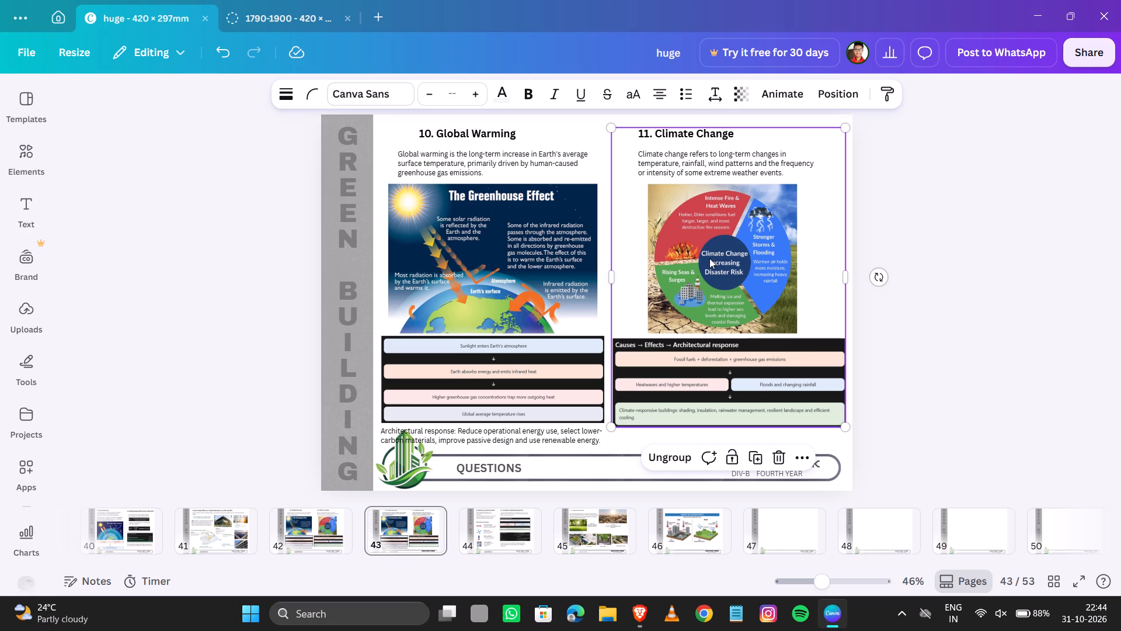
key("Delete")
key("Delete")
Ungroup the Global Warming content on page 43.
left_click(571, 307)
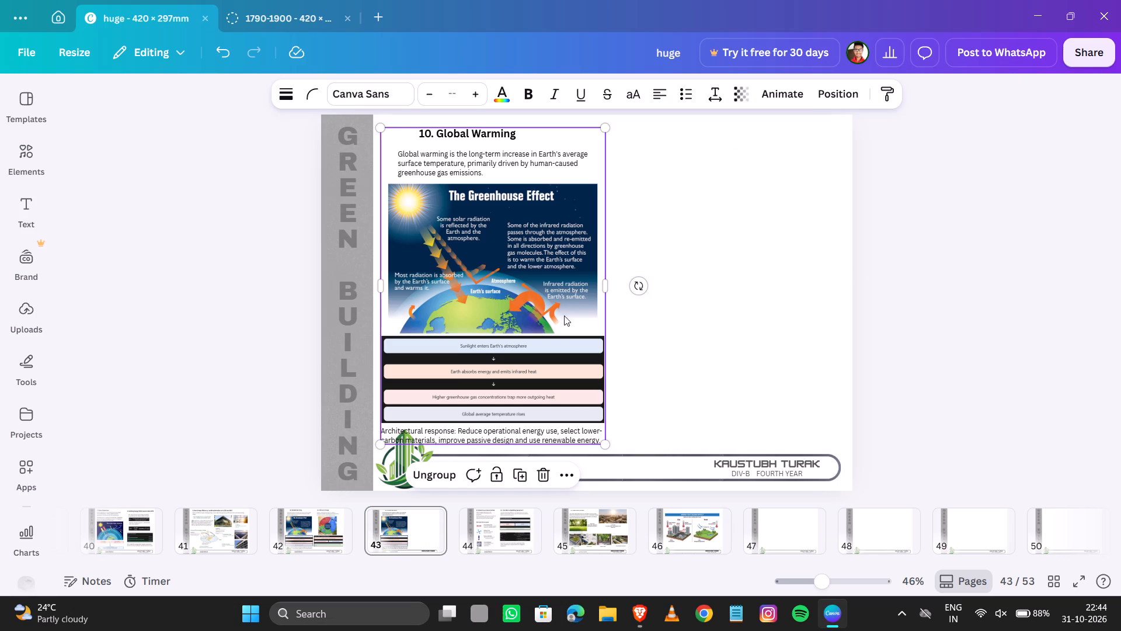
left_click(443, 474)
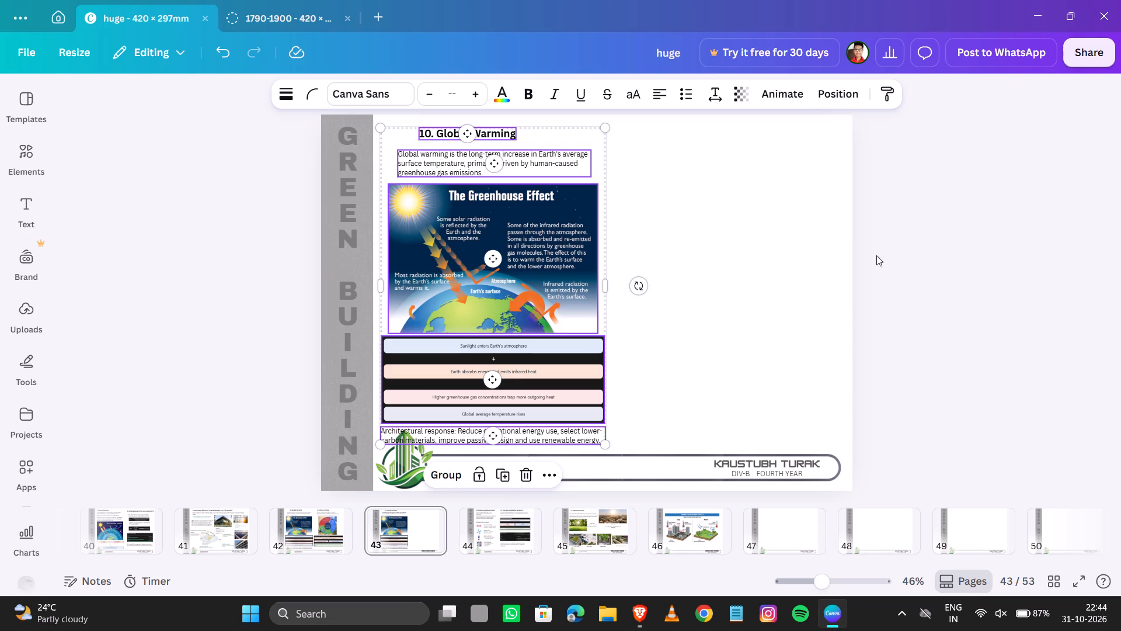
left_click(949, 273)
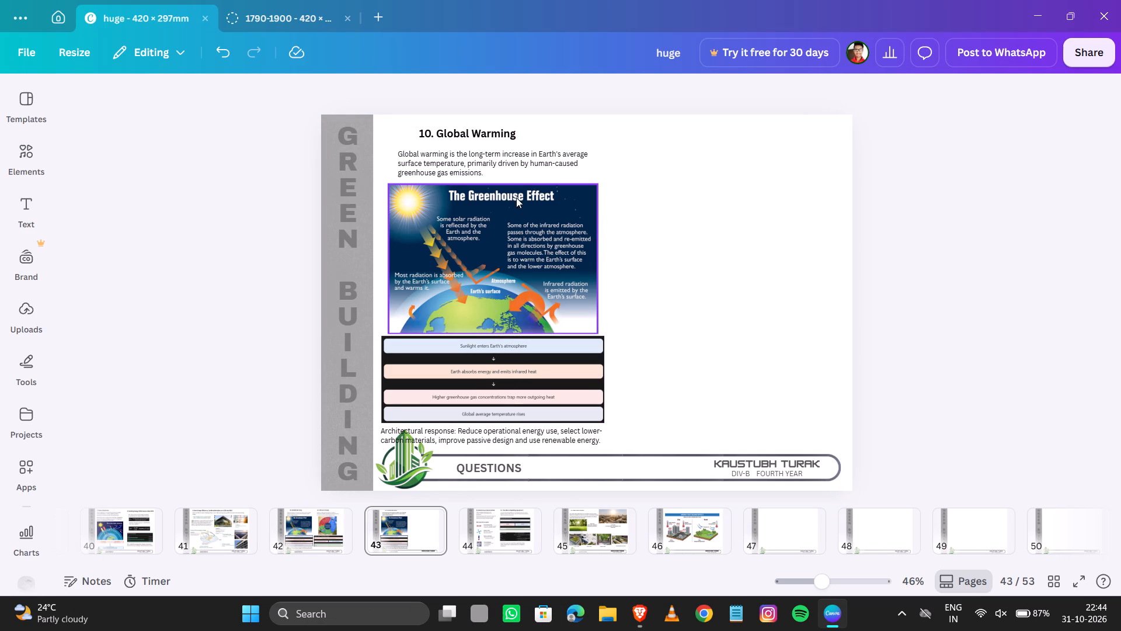
Widen the Global Warming introduction's text box to span most of the page width.
left_click(509, 155)
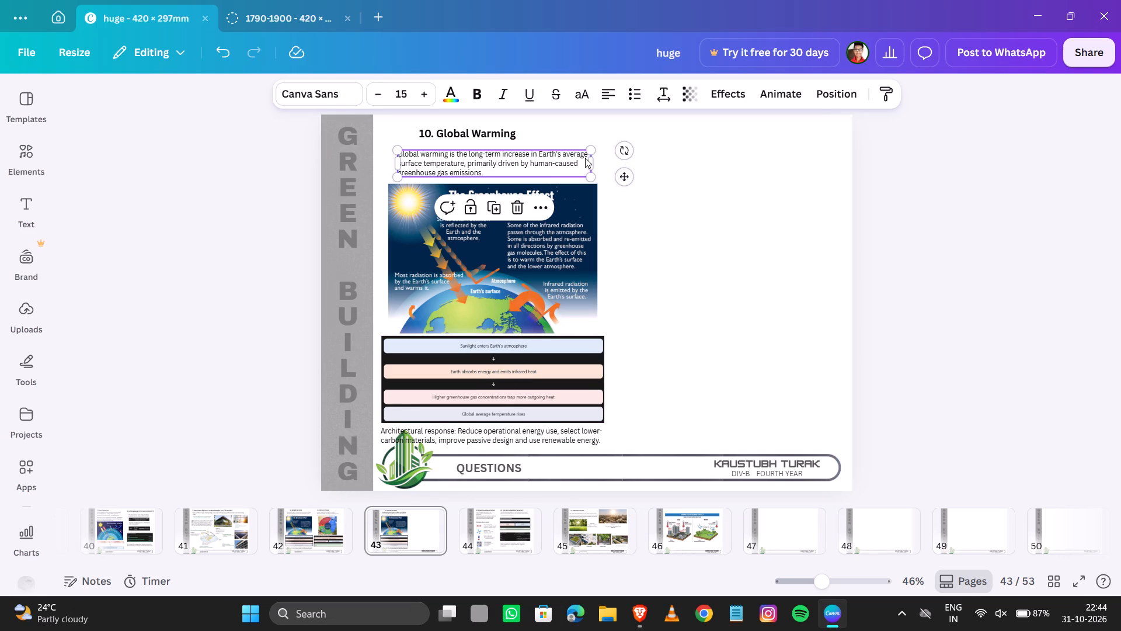
left_click(593, 158)
left_click_drag(593, 165, 795, 174)
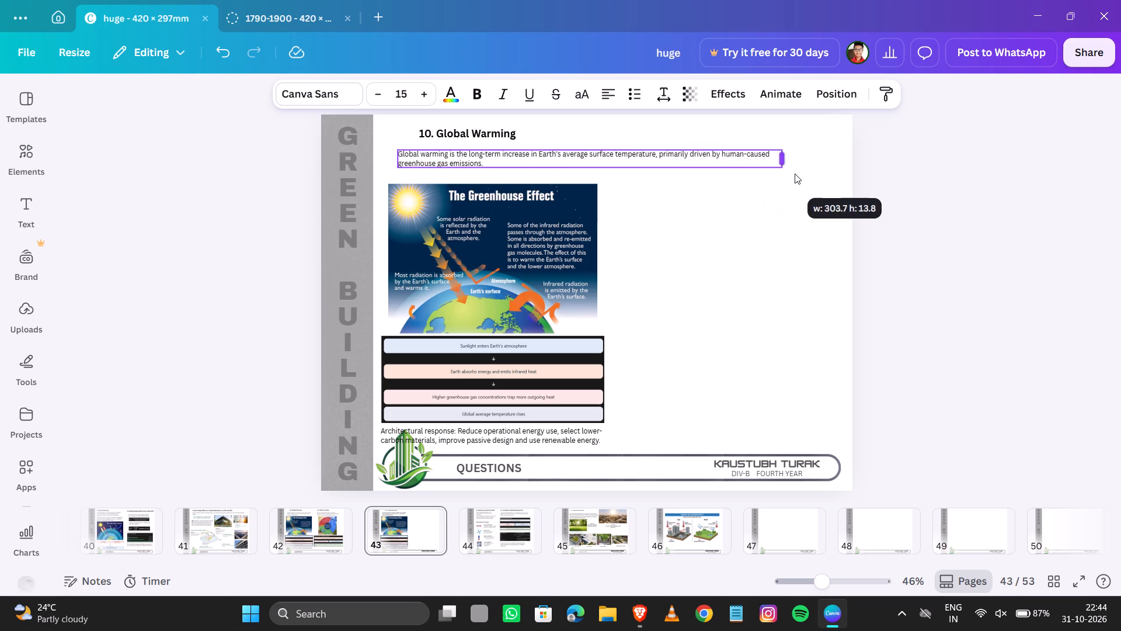
left_click_drag(795, 174, 832, 181)
left_click(1073, 231)
Move the Greenhouse Effect illustration to the right half of the page, just below the introduction text.
left_click_drag(545, 254, 798, 248)
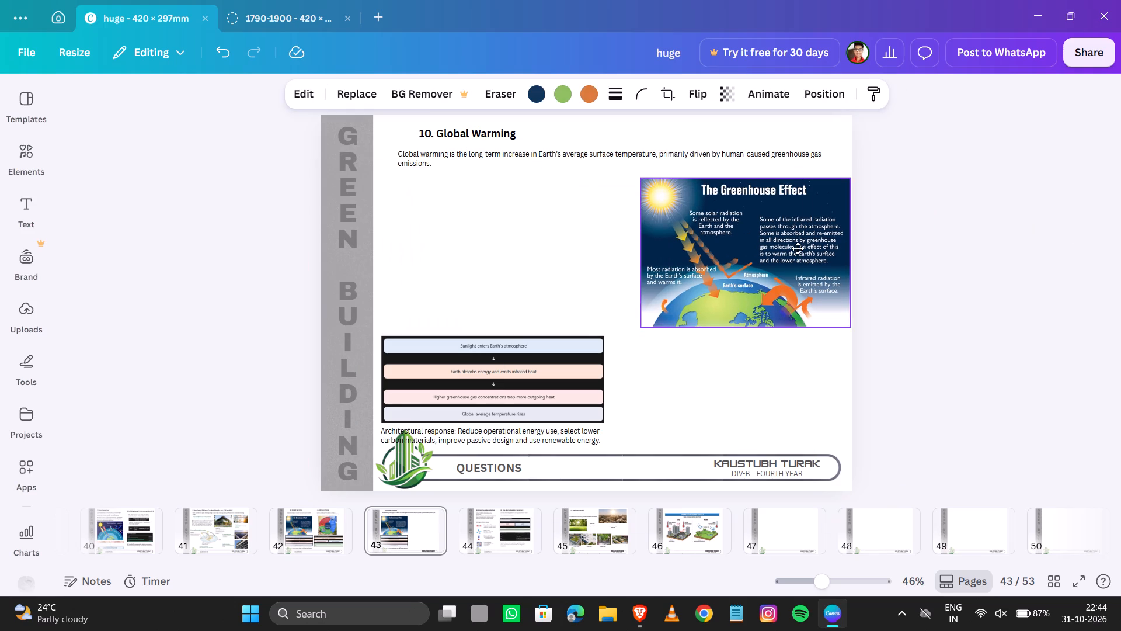
left_click_drag(798, 248, 779, 246)
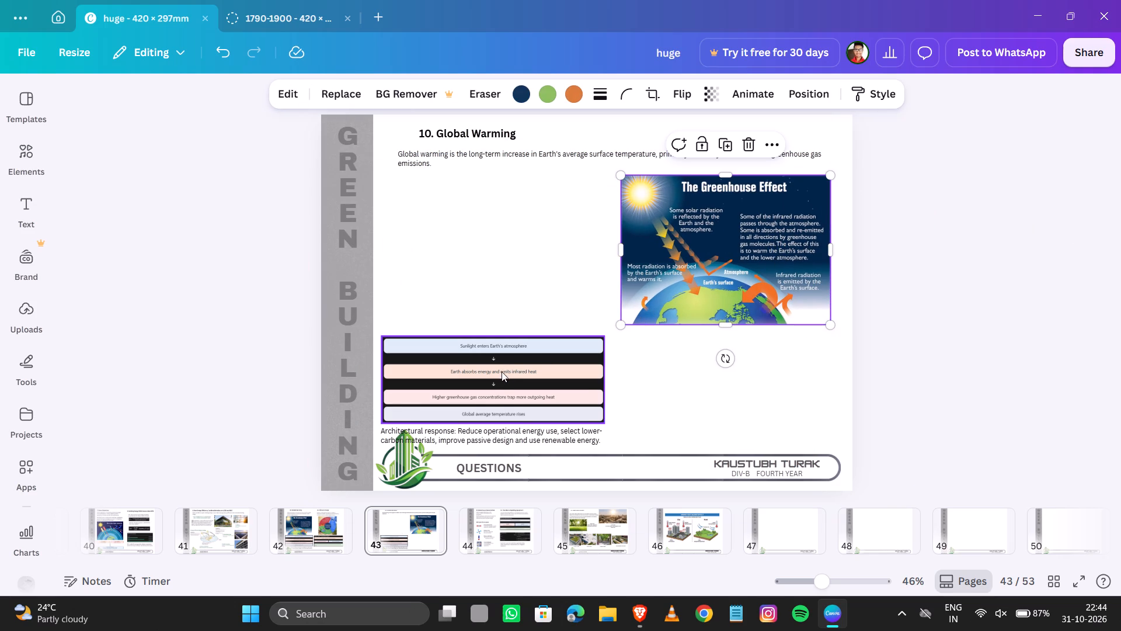
Save the presentation and minimise its window.
left_click(500, 380)
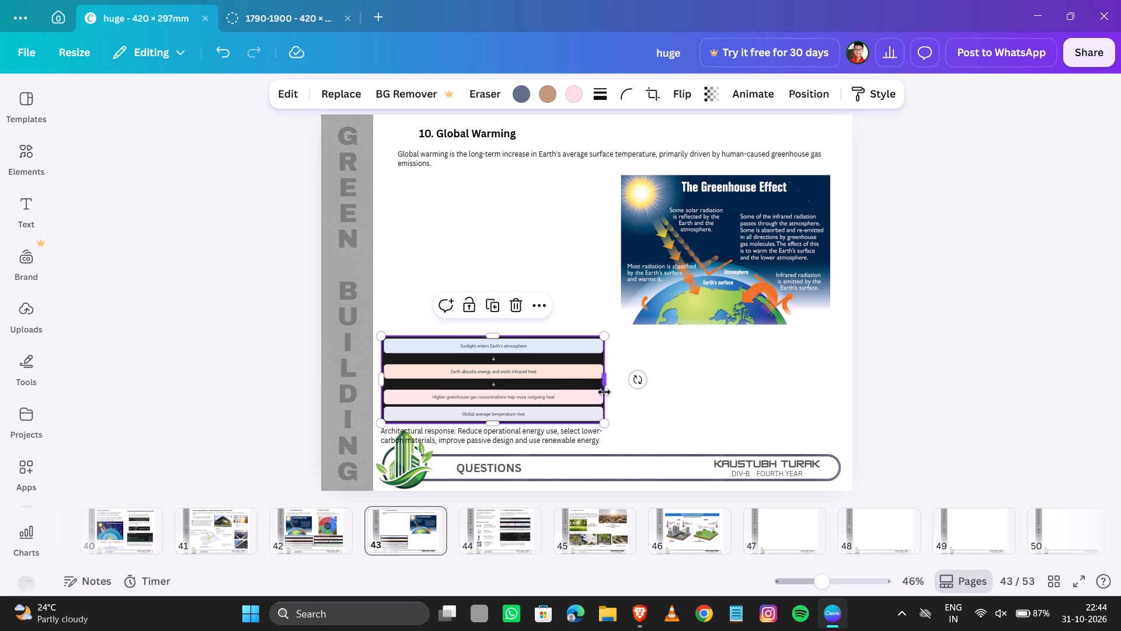
key("ctrl+s")
double_click(1025, 12)
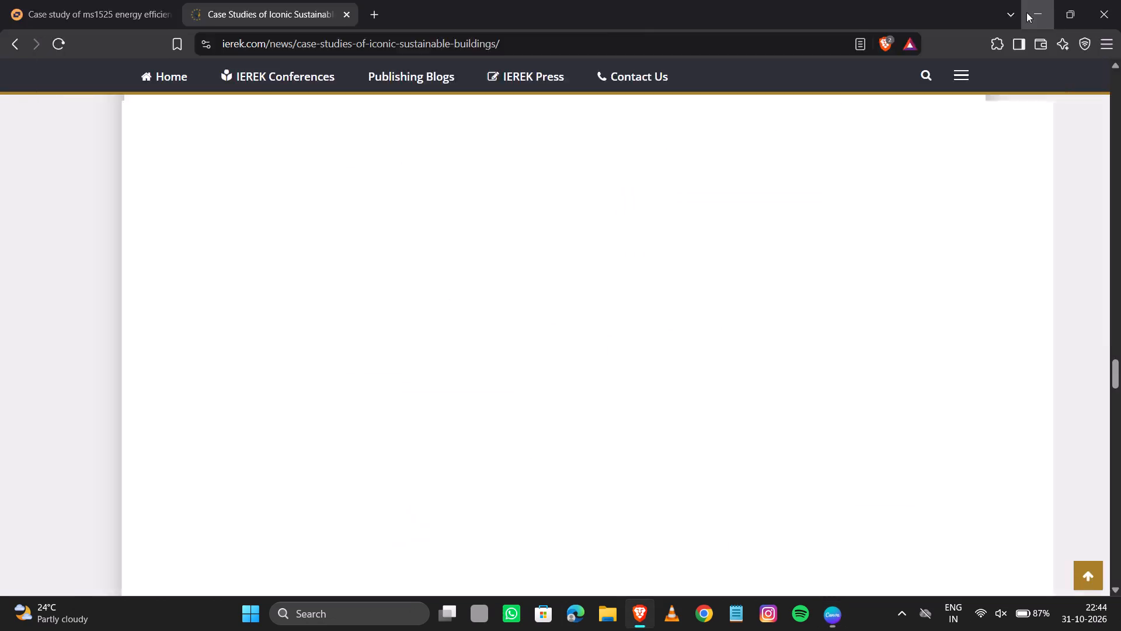